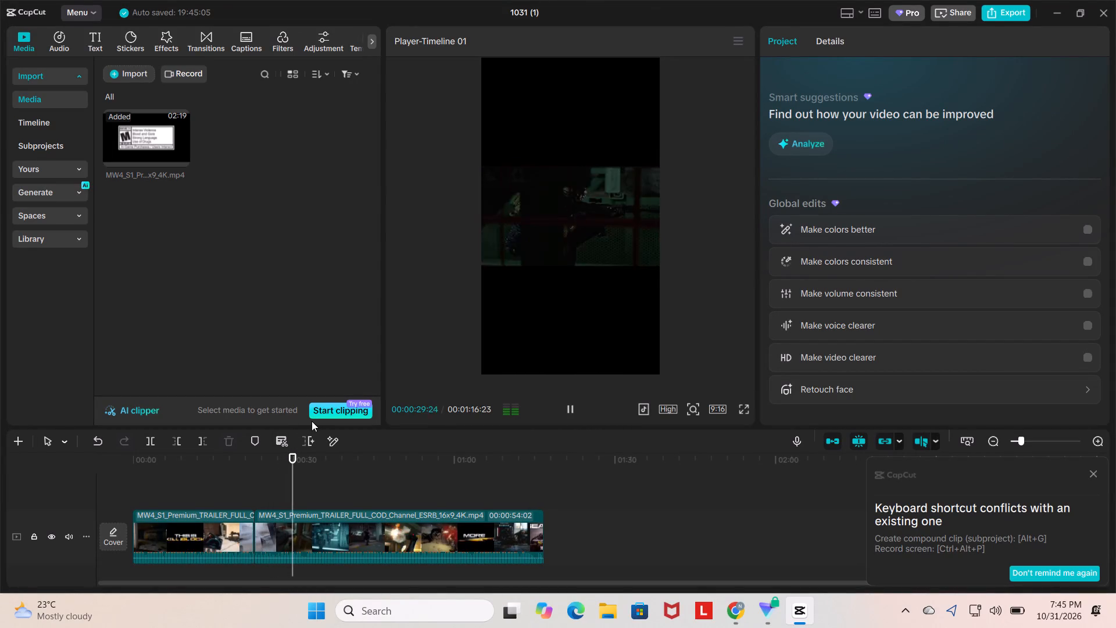
Split the second clip at 00:00:31:03 on the black frame and delete the piece before the split.
key(Left)
key(Left)
key(Left)
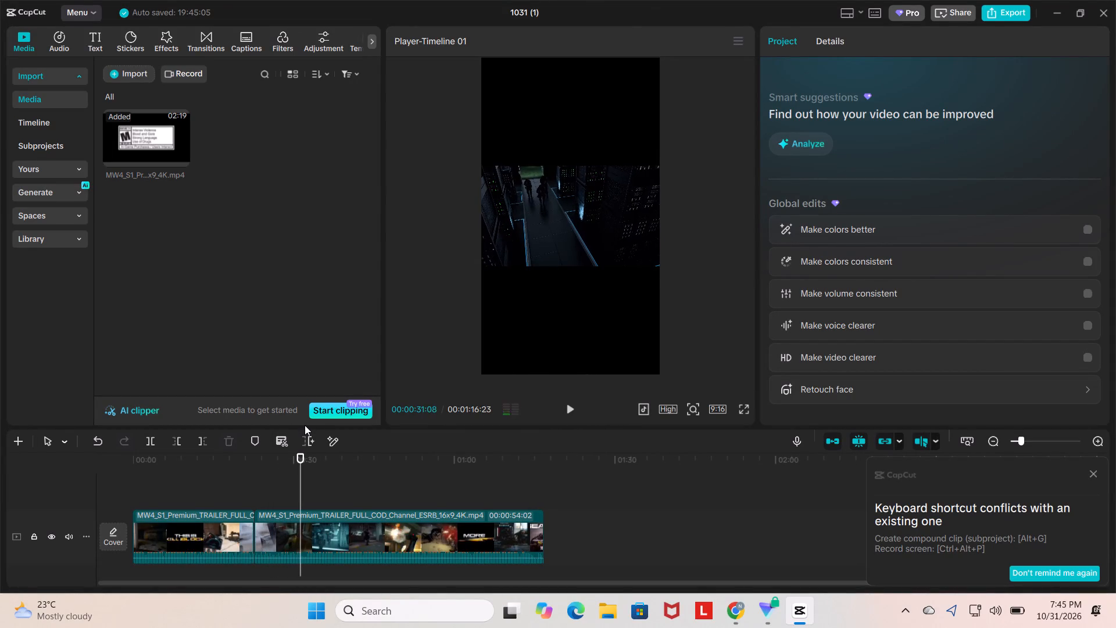
key(Left)
key(Left)
key(Left)
key(Left)
key(Left)
key(Left)
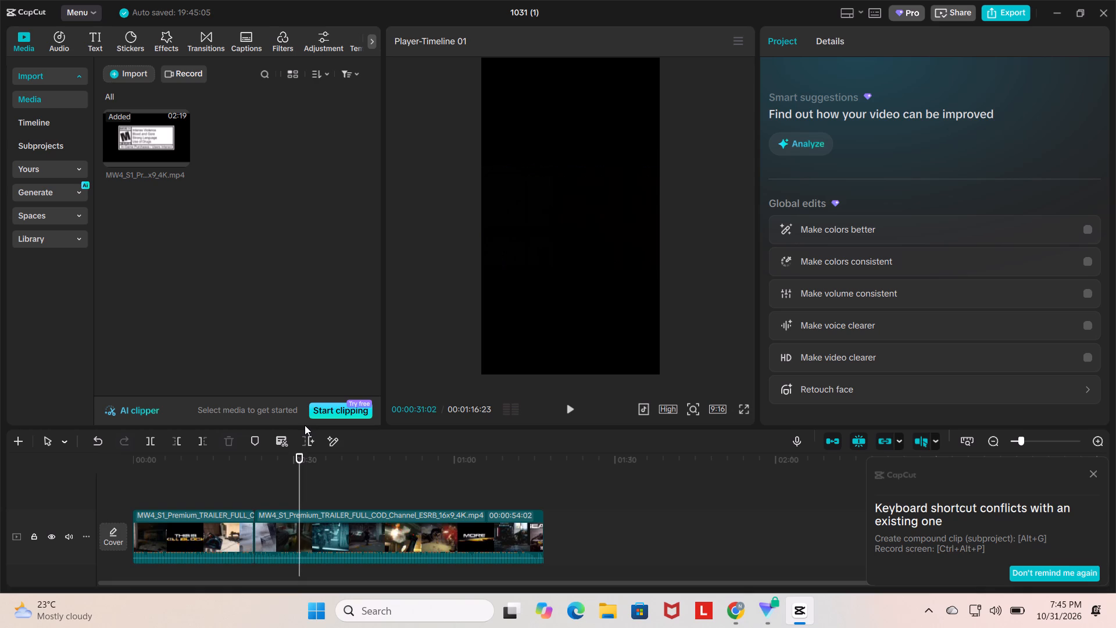
key(Left)
key(Left)
key(Left)
key(Left)
key(Left)
key(Left)
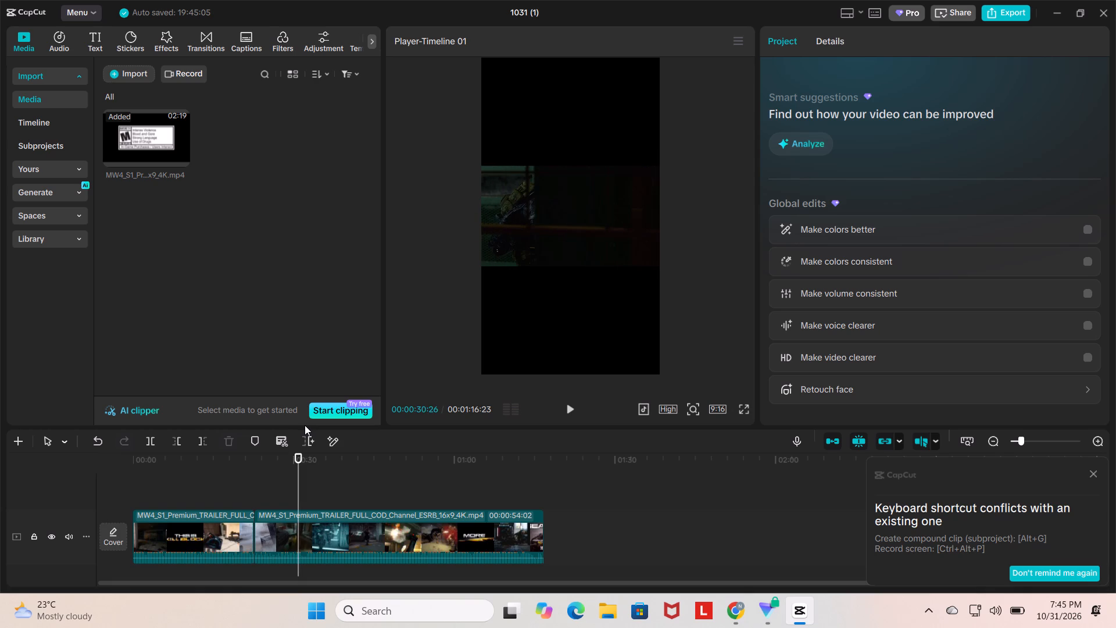
key(Right)
key(Right)
key(Right)
key(Right)
key(Right)
key(Right)
key(Right)
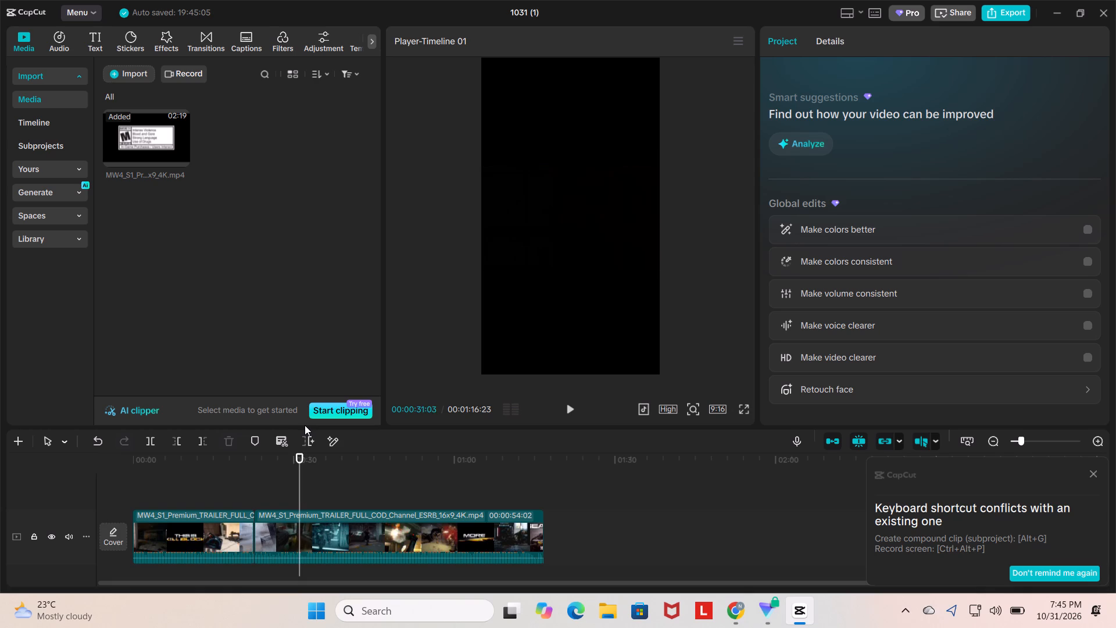
key(ctrl+b)
click(271, 555)
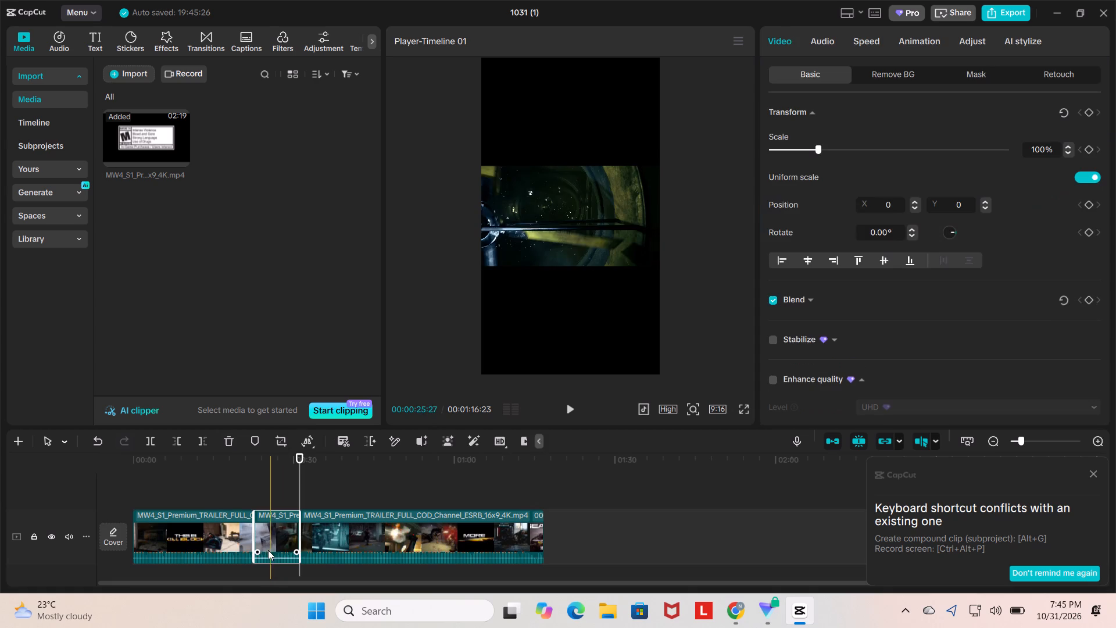
key(BackSpace)
Play back the join between the first and second clips and the footage that follows it.
drag(298, 483, 253, 483)
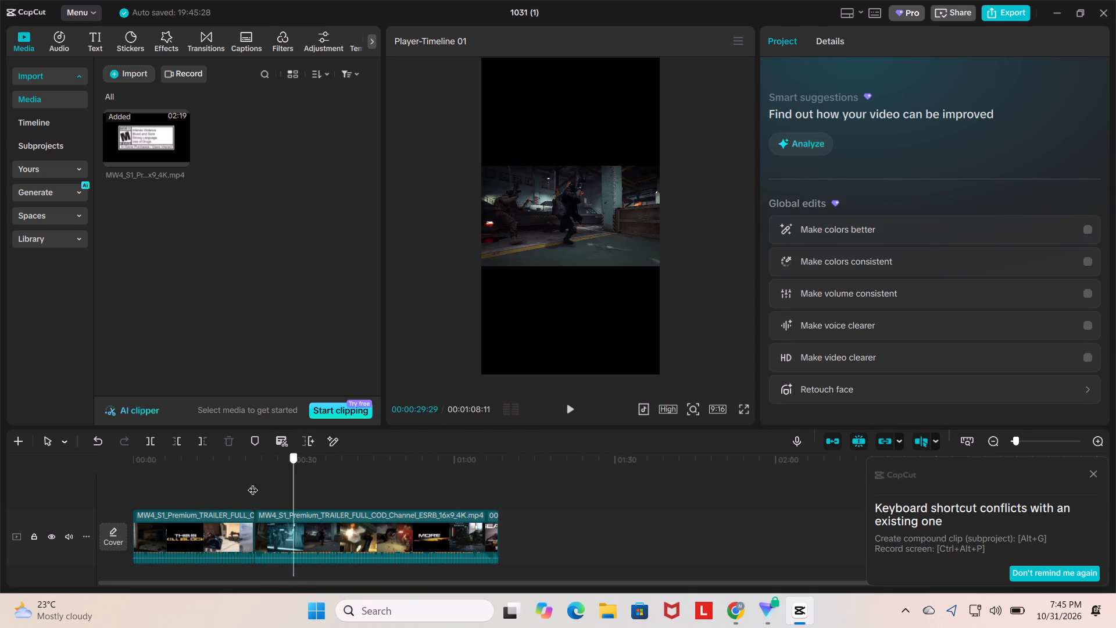
drag(253, 483, 194, 481)
key(space)
drag(209, 481, 235, 484)
key(space)
key(space)
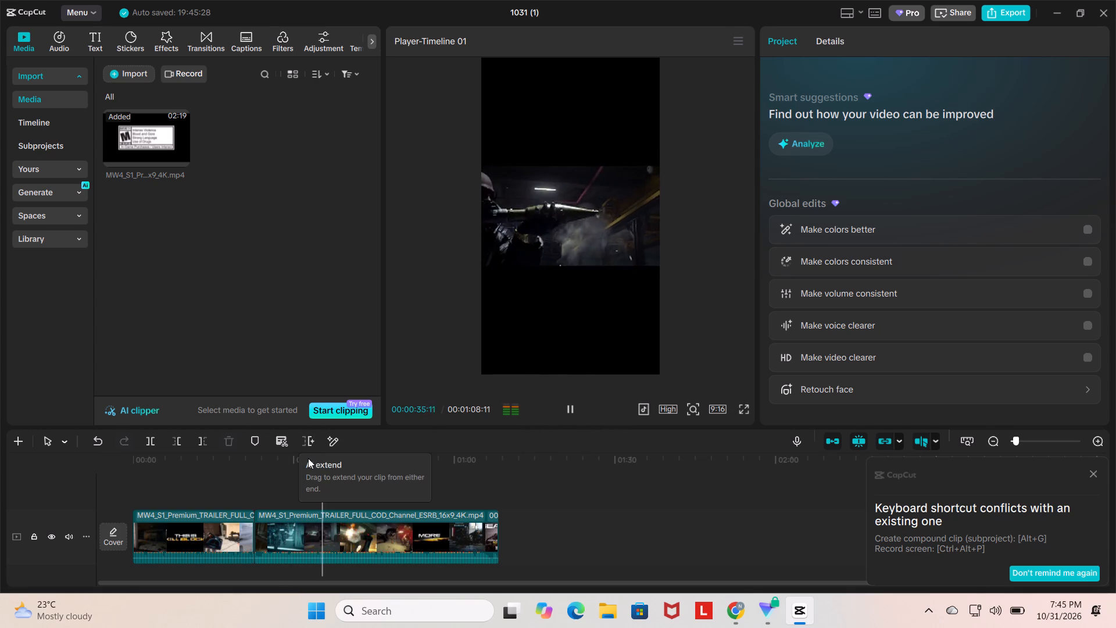
key(space)
key(space)
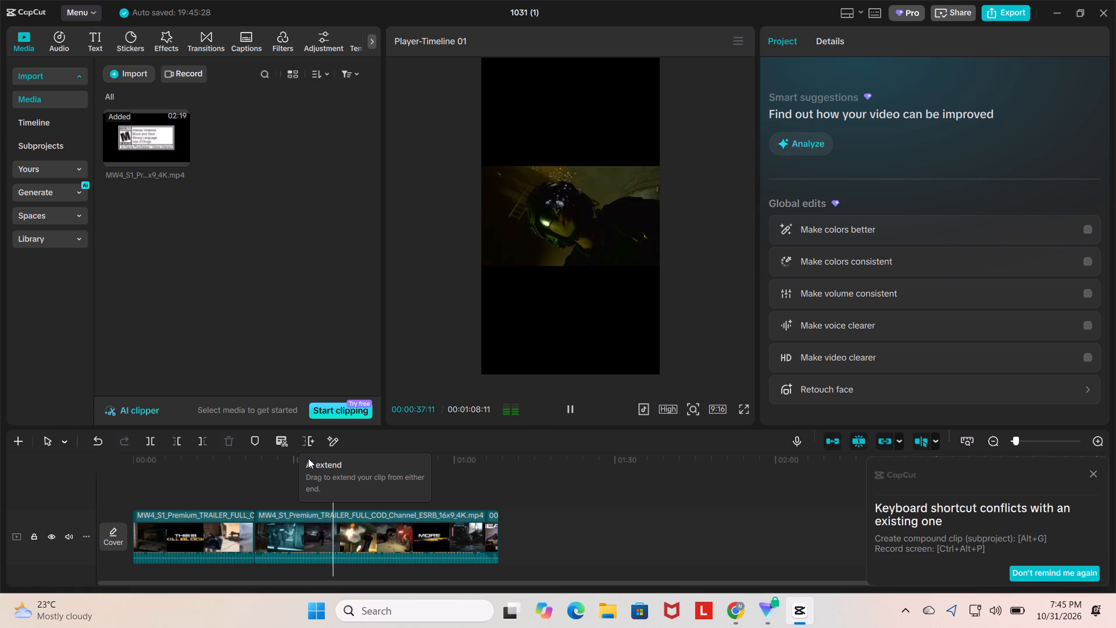
key(space)
key(space)
Scrub and play the footage between about 00:00:39 and 00:00:46 to find where the next section should be cut.
click(433, 498)
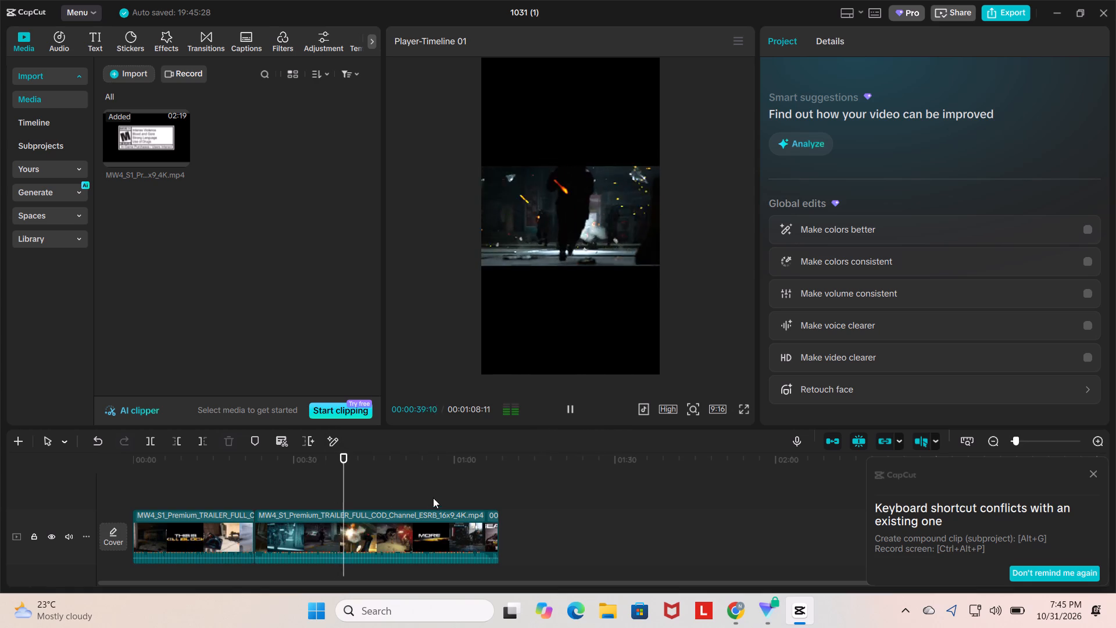
drag(425, 486, 362, 492)
drag(431, 474, 367, 486)
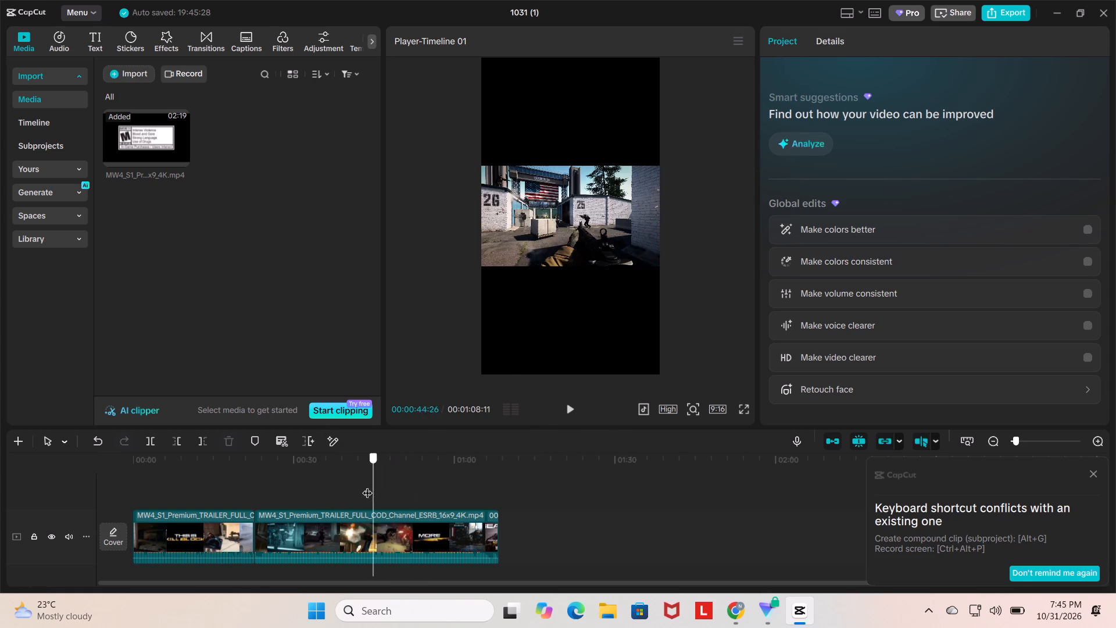
drag(367, 486, 355, 487)
drag(358, 481, 344, 482)
key(space)
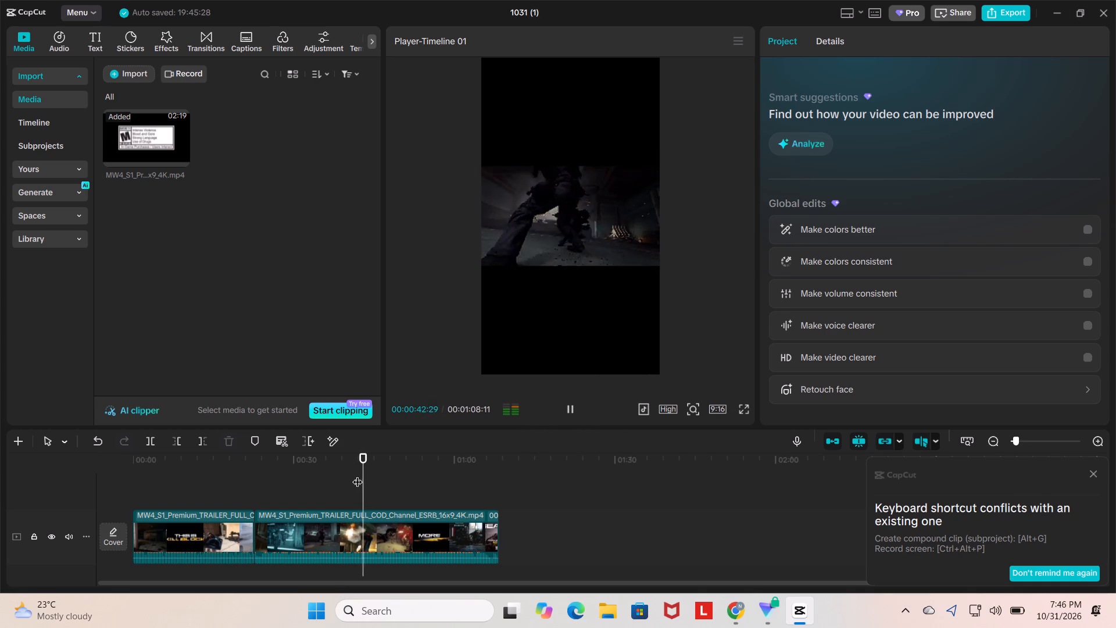
key(space)
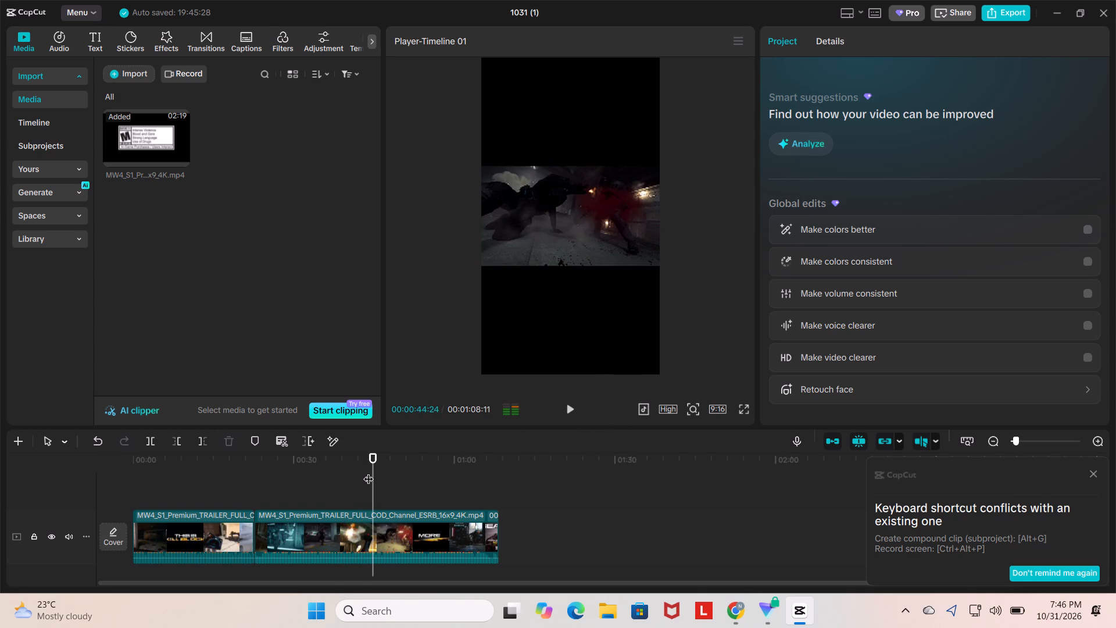
key(space)
key(space)
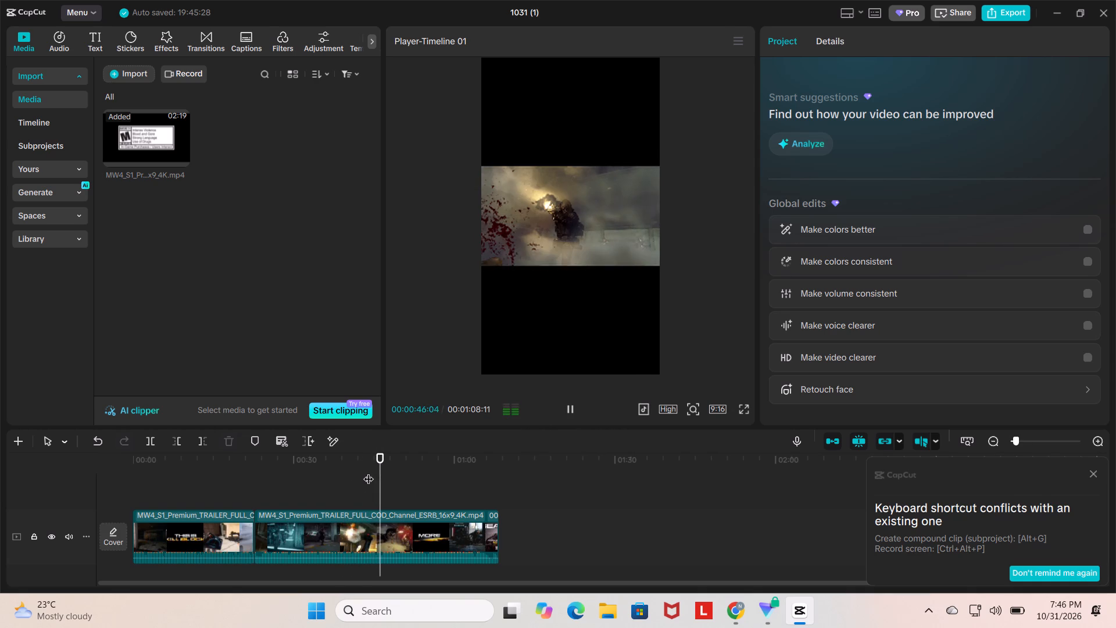
drag(380, 467, 368, 468)
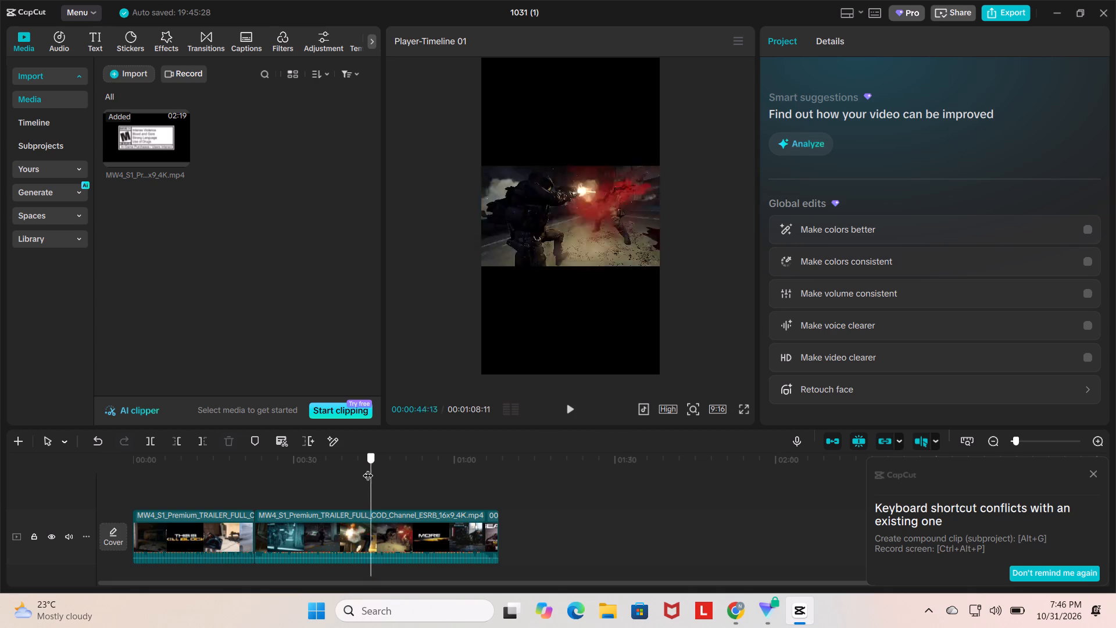
drag(368, 468, 302, 470)
key(space)
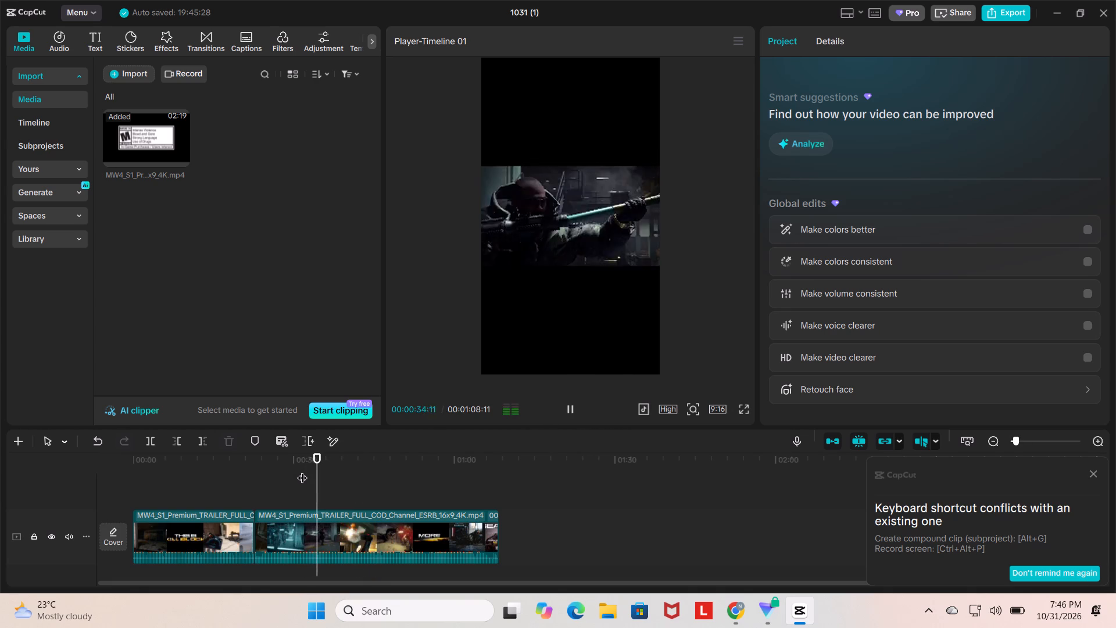
key(space)
key(space)
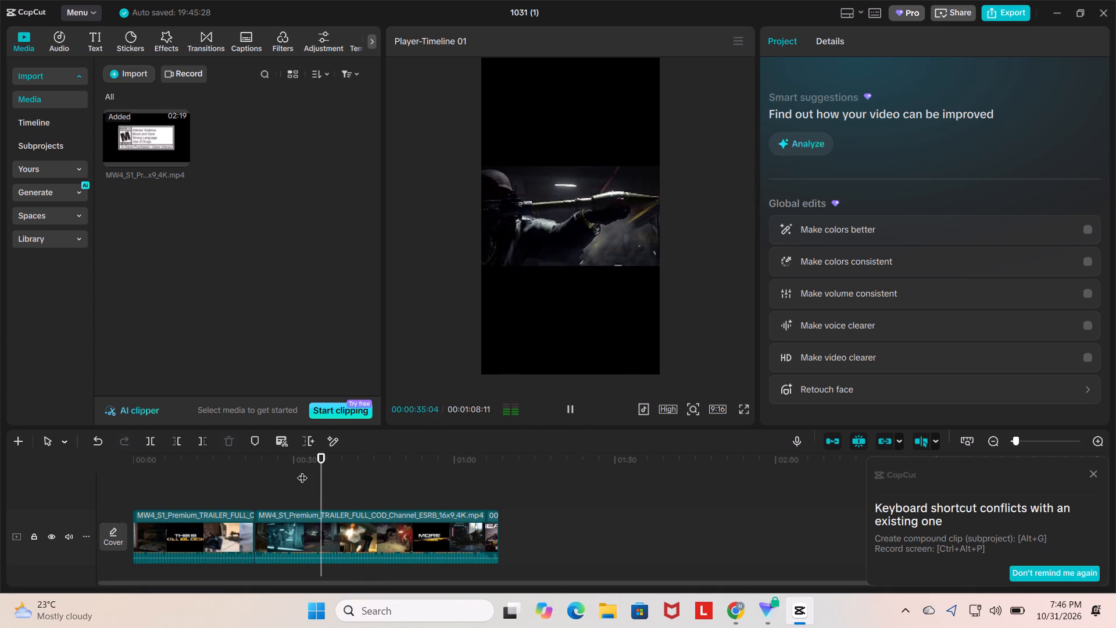
key(space)
key(space)
key(space)
key(space)
key(space)
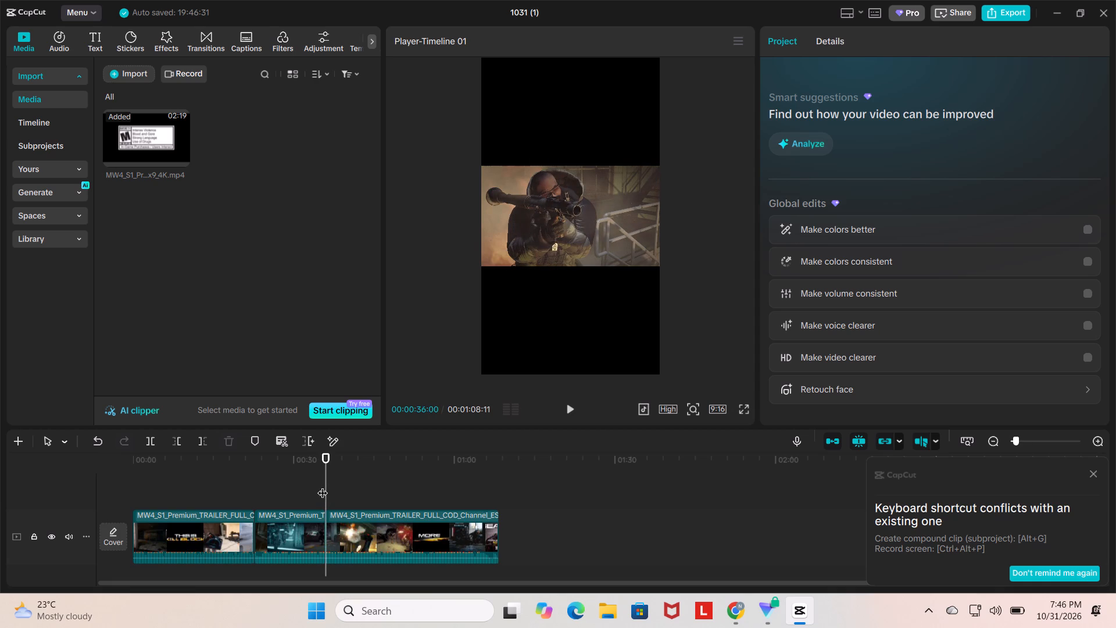
Split the clip again at 00:00:42:18 and delete the segment between the 00:00:36:00 split and this one.
key(Right)
key(Right)
key(Right)
key(Right)
key(Right)
key(Right)
key(Right)
key(Right)
key(Right)
key(Right)
key(Right)
key(Right)
key(Right)
key(Right)
key(Right)
key(Right)
key(Right)
key(Right)
key(Right)
key(Right)
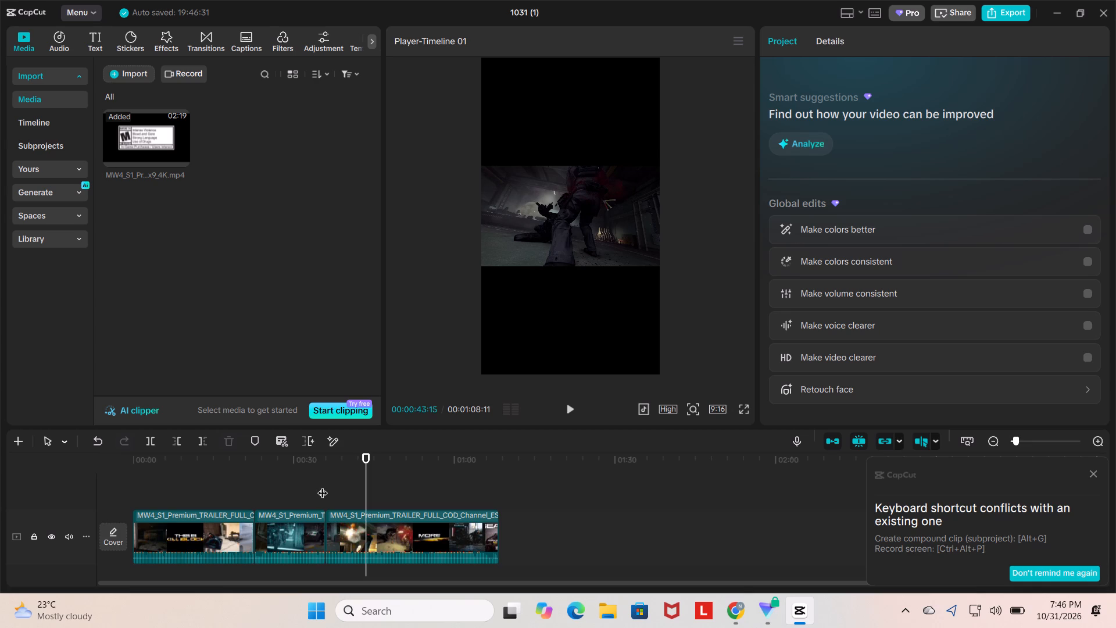
key(Left)
key(Left)
key(Left)
key(Left)
key(Left)
key(Left)
key(Left)
key(Left)
key(Left)
key(Left)
key(Left)
key(Left)
key(Left)
key(Left)
key(Left)
key(Left)
key(Left)
key(Left)
key(Left)
key(Left)
key(Left)
key(Left)
key(Left)
key(Left)
key(Left)
key(Left)
key(Left)
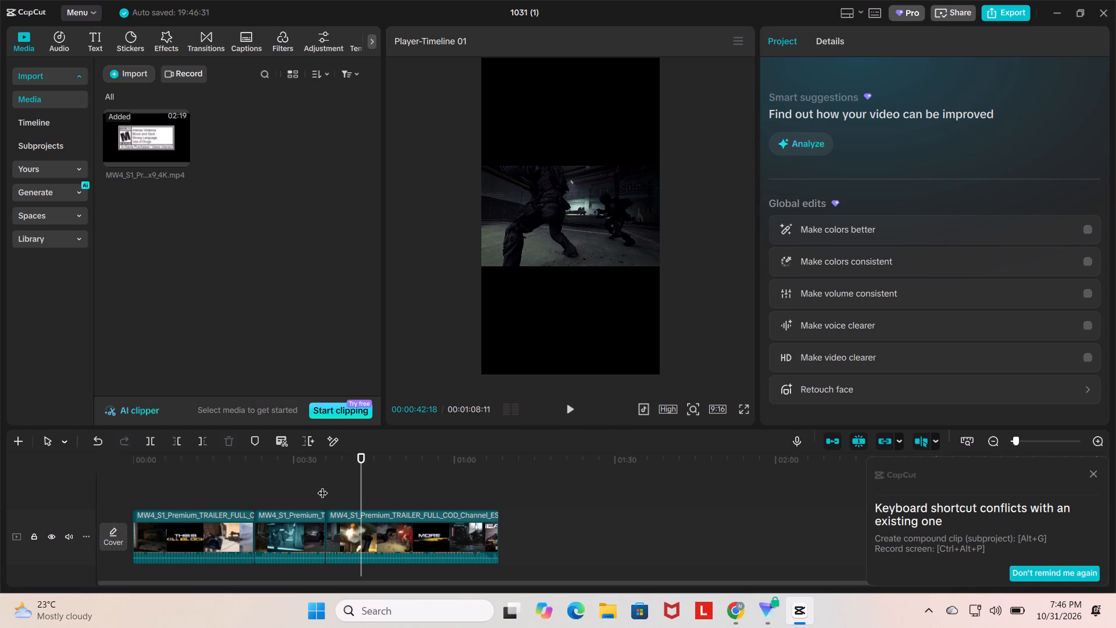
key(ctrl+b)
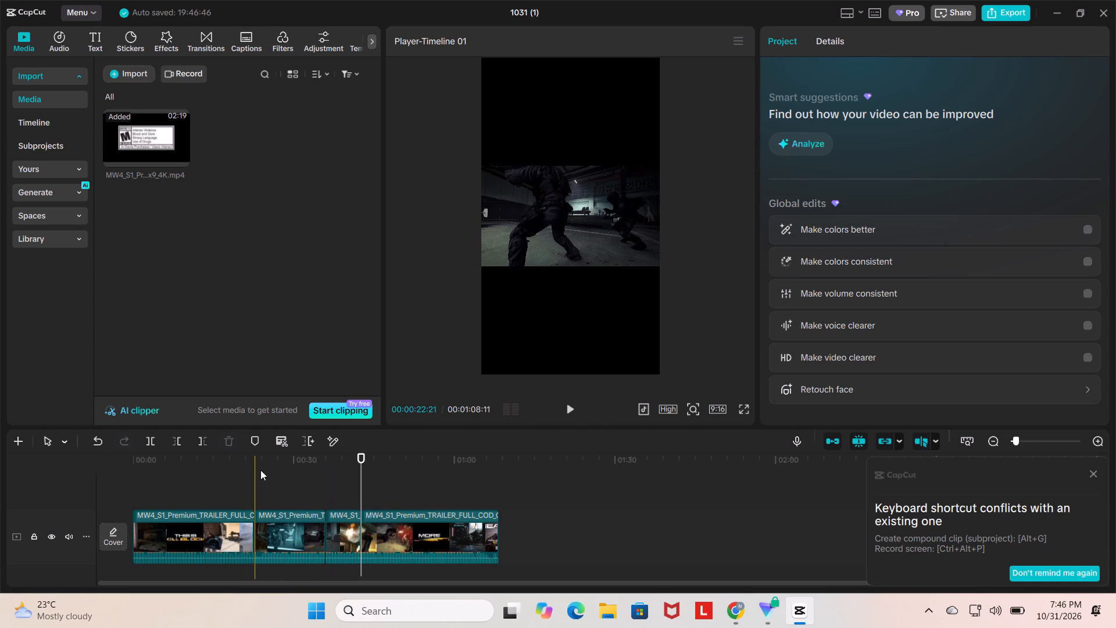
click(346, 529)
key(BackSpace)
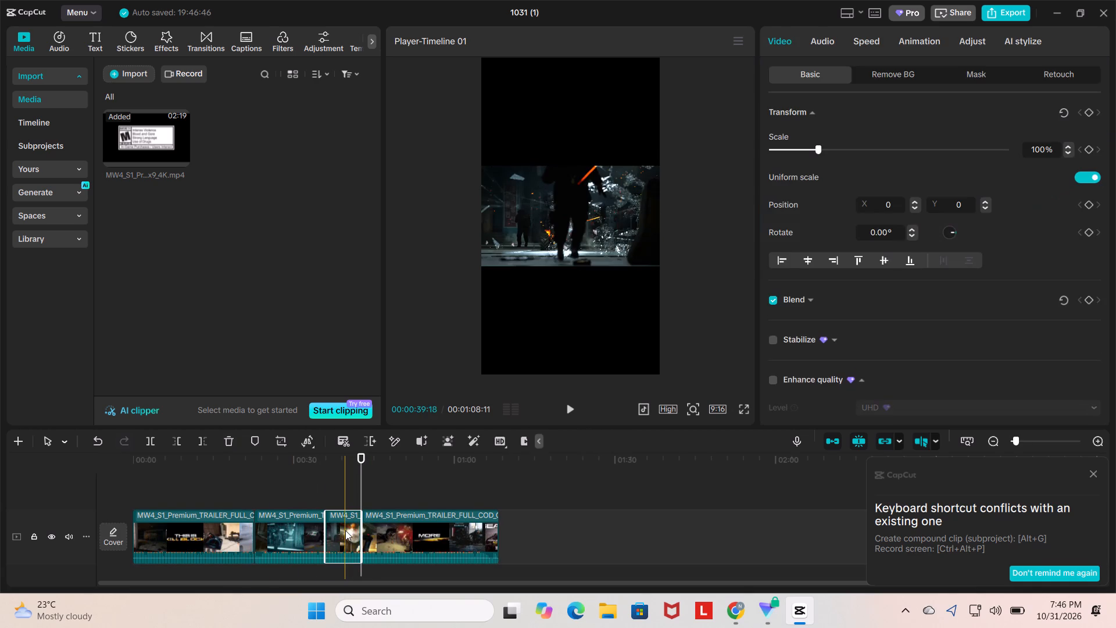
Play back the new join near 00:00:36:00 and the footage after it to look for the next cut.
drag(366, 490, 331, 508)
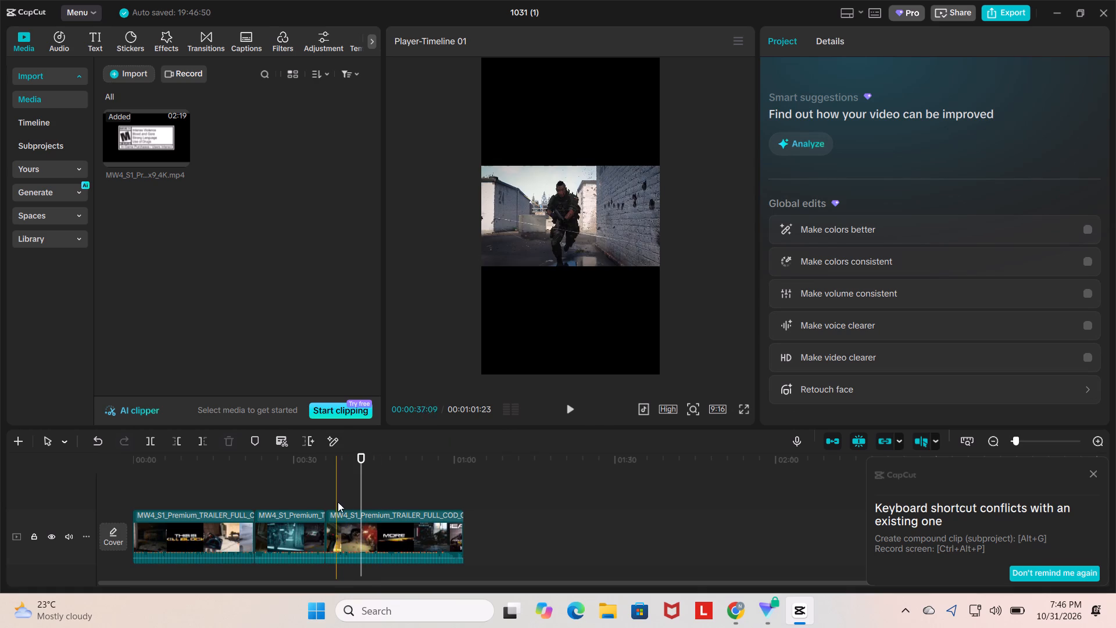
drag(362, 474, 324, 490)
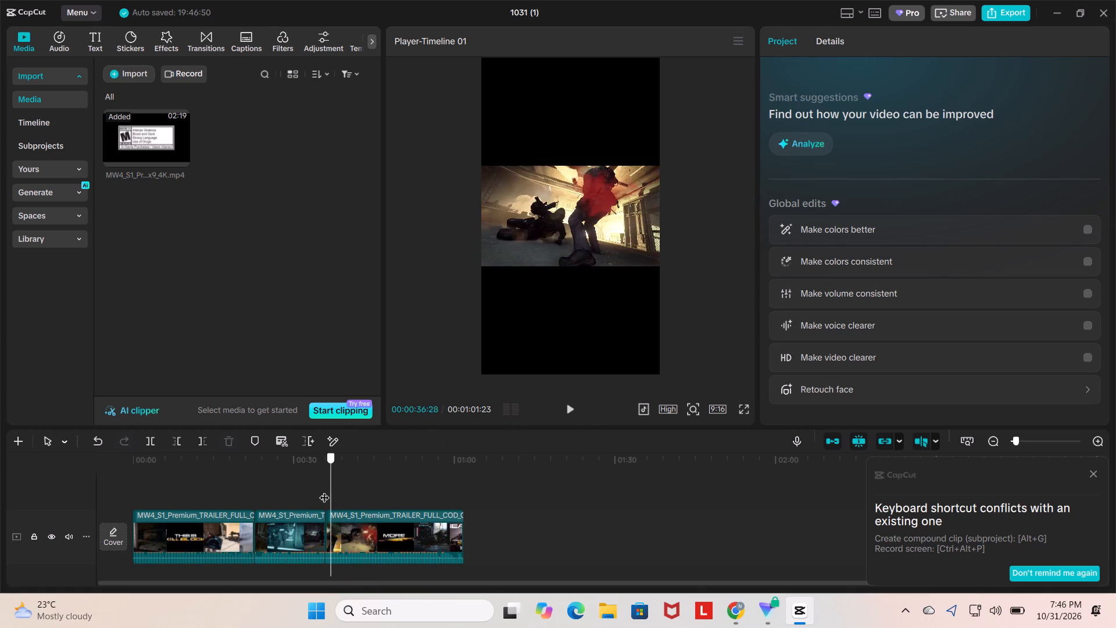
drag(324, 490, 327, 489)
key(space)
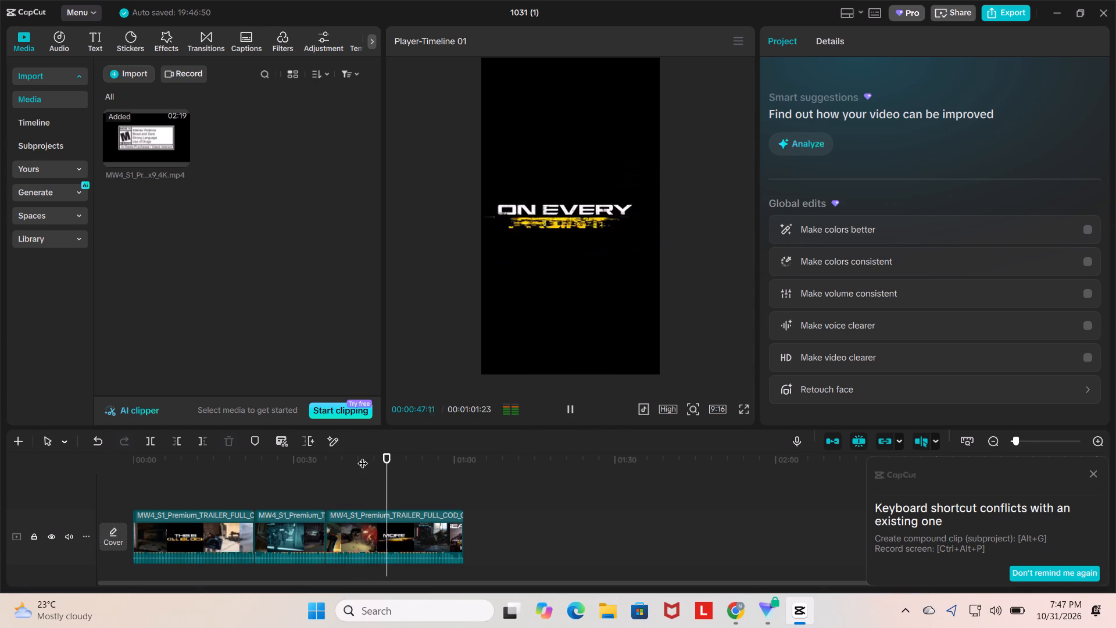
key(space)
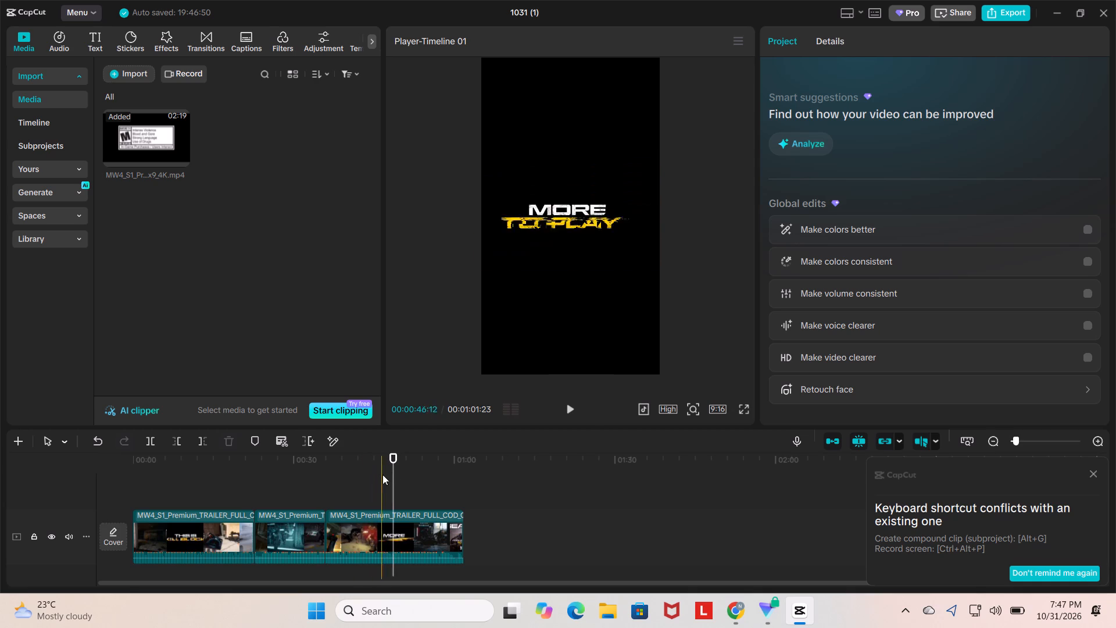
drag(395, 471, 334, 494)
key(space)
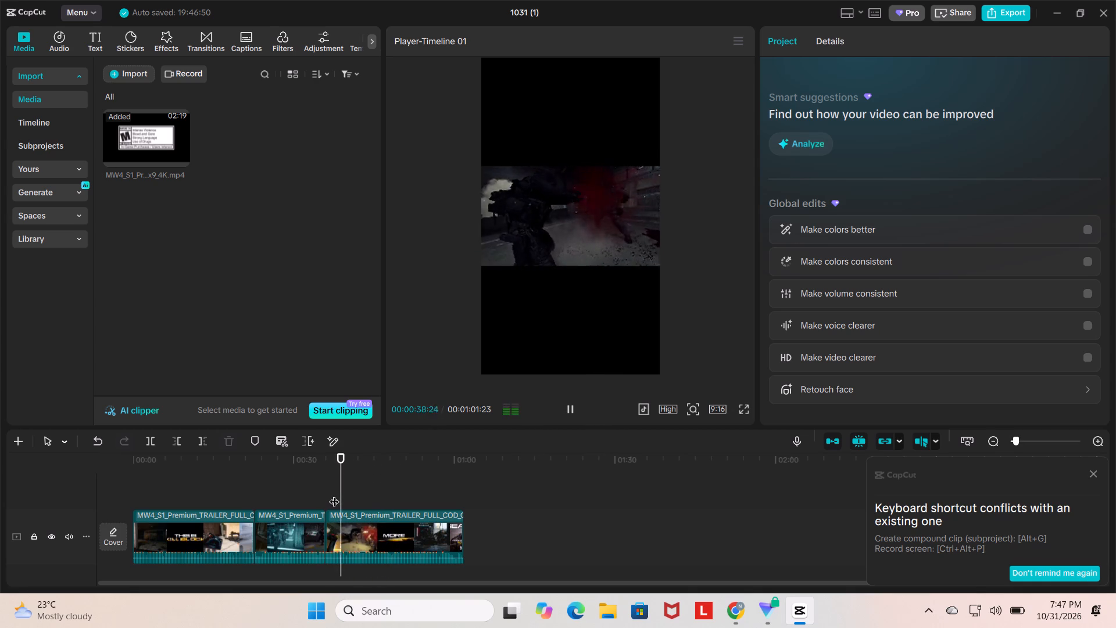
key(space)
key(space)
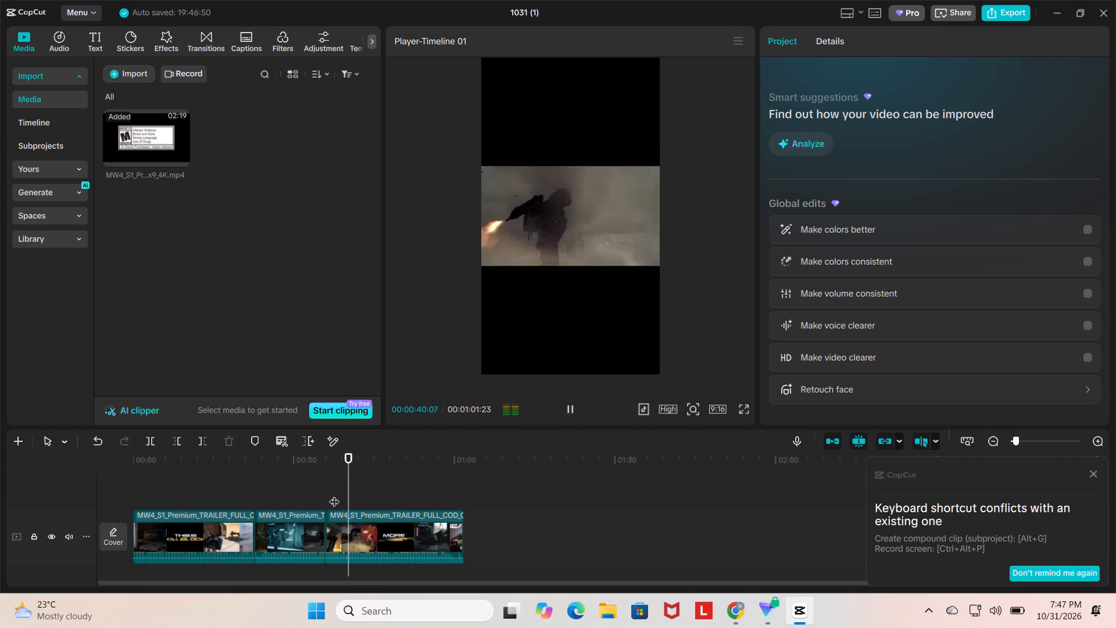
key(space)
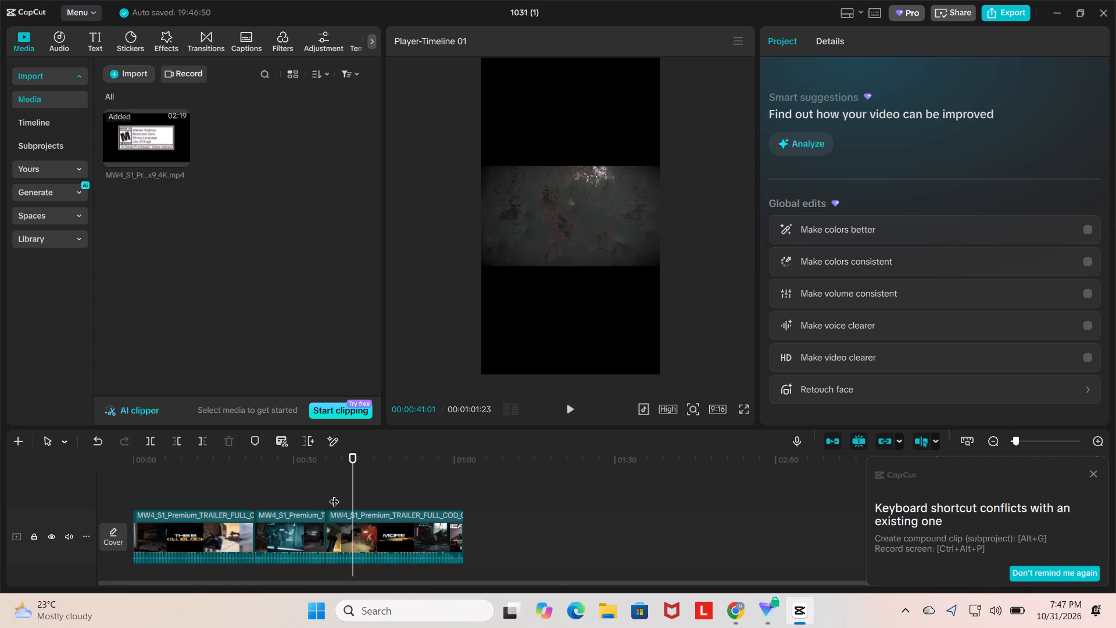
key(space)
key(space)
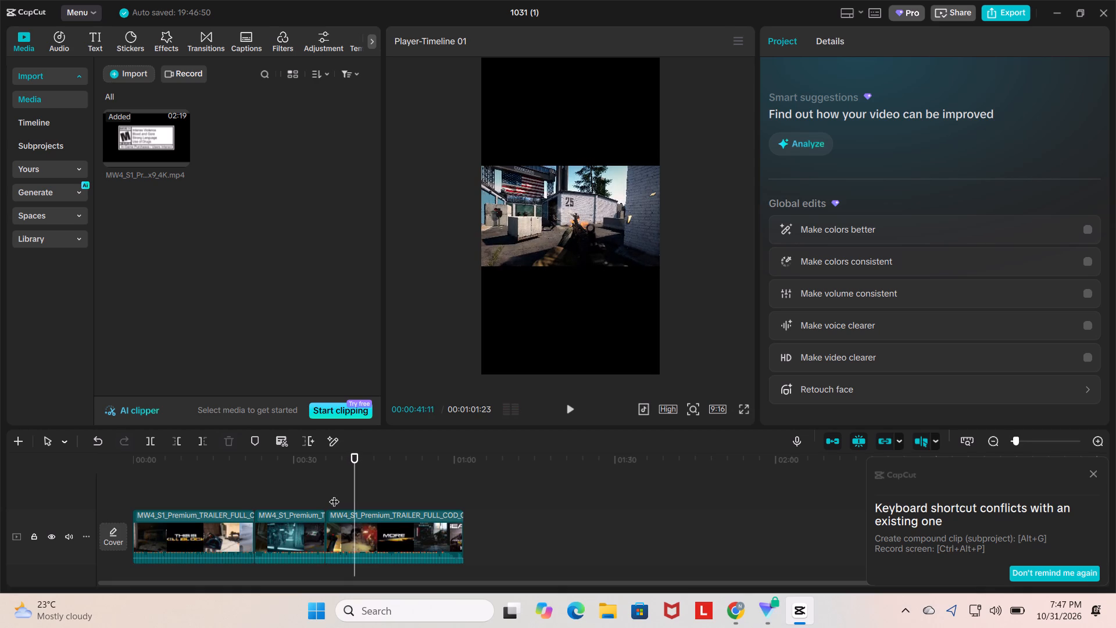
Split the third clip at 00:00:40:18, on the wipe just before the dark rusty-metal background.
key(Left)
key(Left)
key(Left)
key(Left)
key(Left)
key(Left)
key(Left)
key(Left)
key(Left)
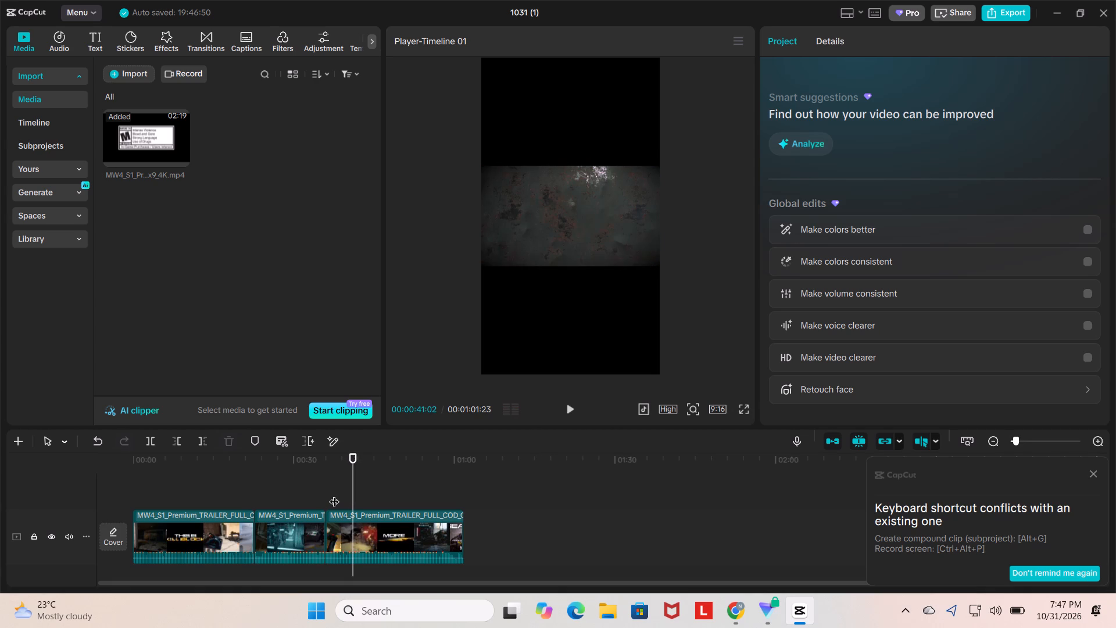
key(Left)
key(Left)
key(Left)
key(Left)
key(Left)
key(Left)
key(Left)
key(Left)
key(Left)
key(Left)
key(Left)
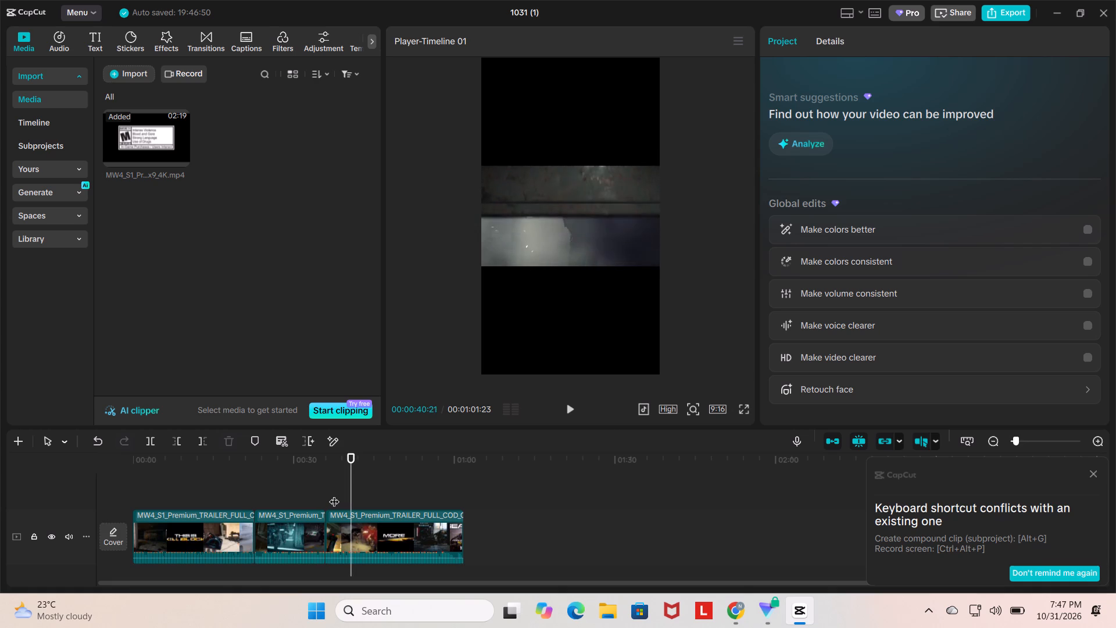
key(Left)
key(Left)
key(Left)
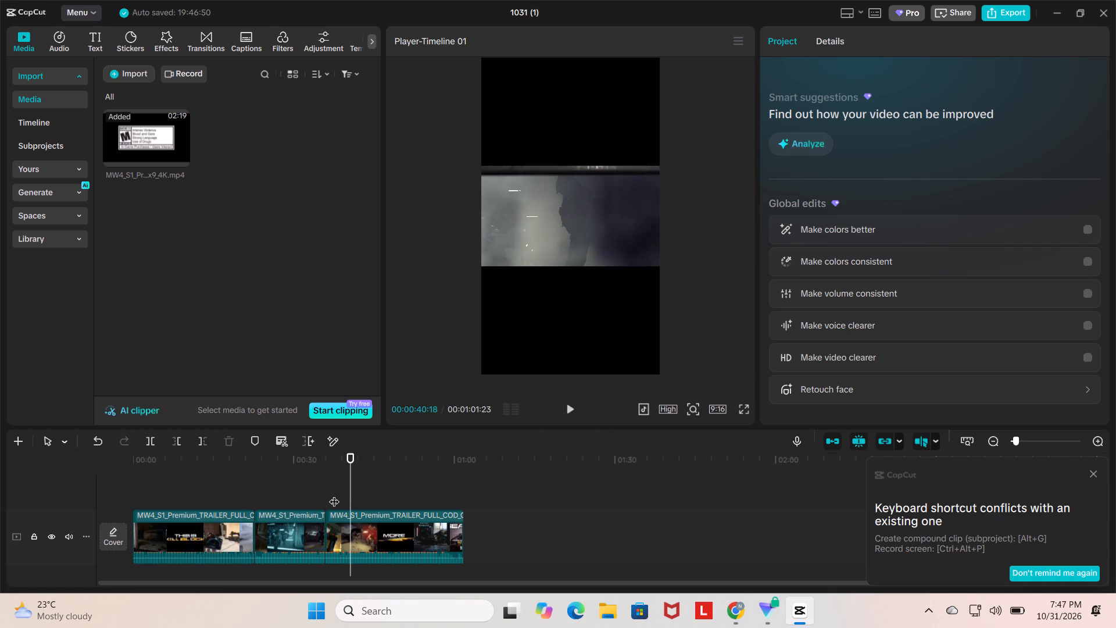
key(ctrl+b)
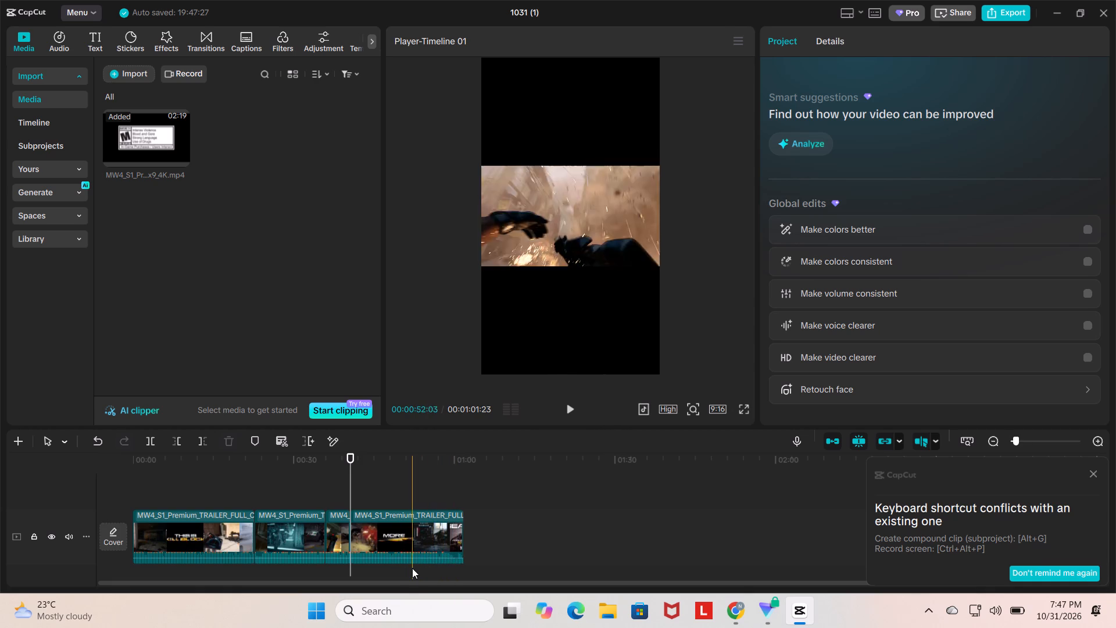
Scrub and play the last clip between about 00:00:41 and 00:00:58 to find where the next section should be cut.
ctrl+scroll(435, 566, up, 1)
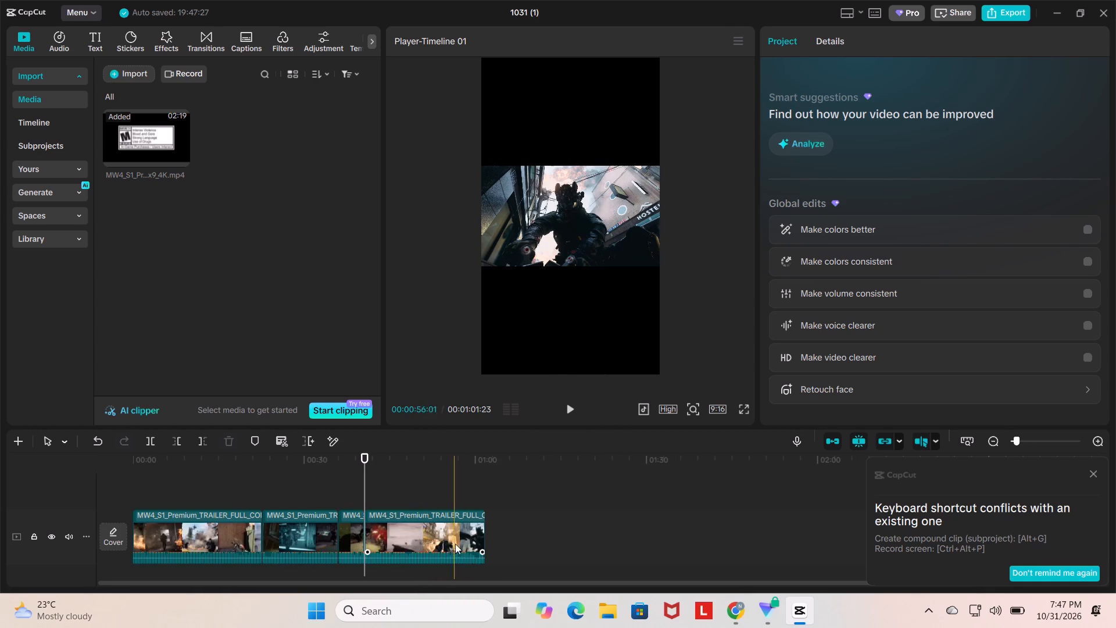
ctrl+drag(366, 477, 378, 477)
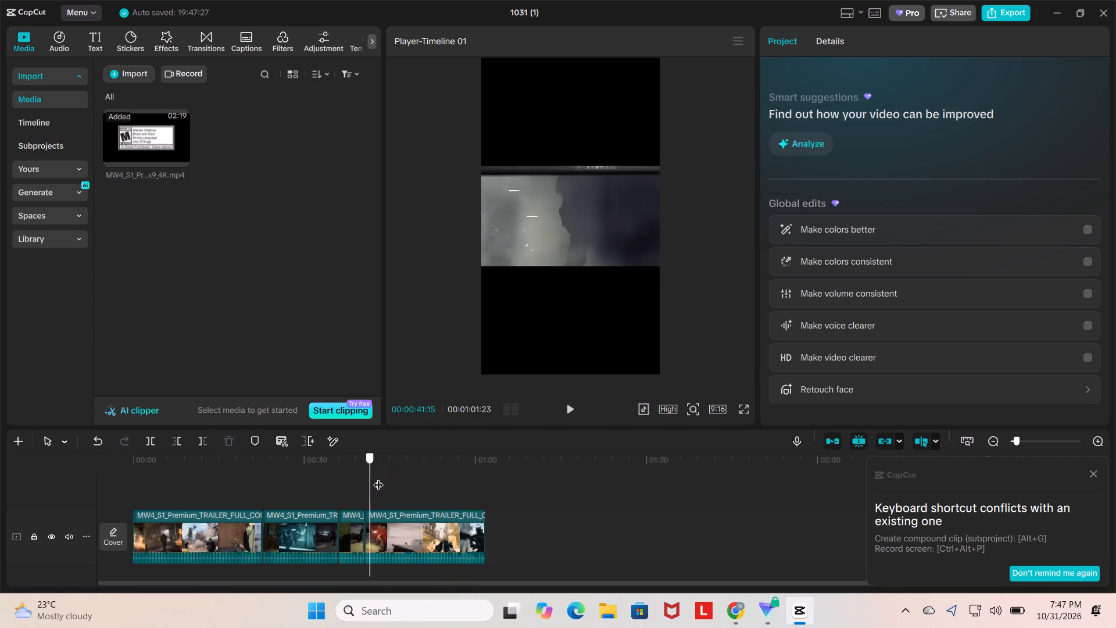
ctrl+drag(378, 477, 467, 475)
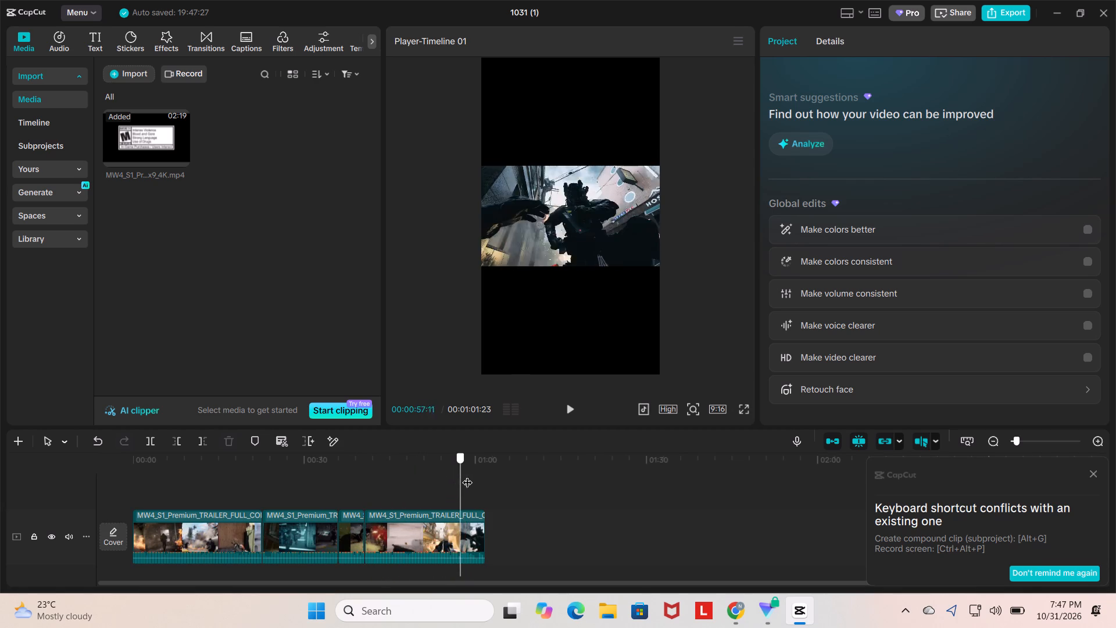
ctrl+drag(467, 475, 464, 481)
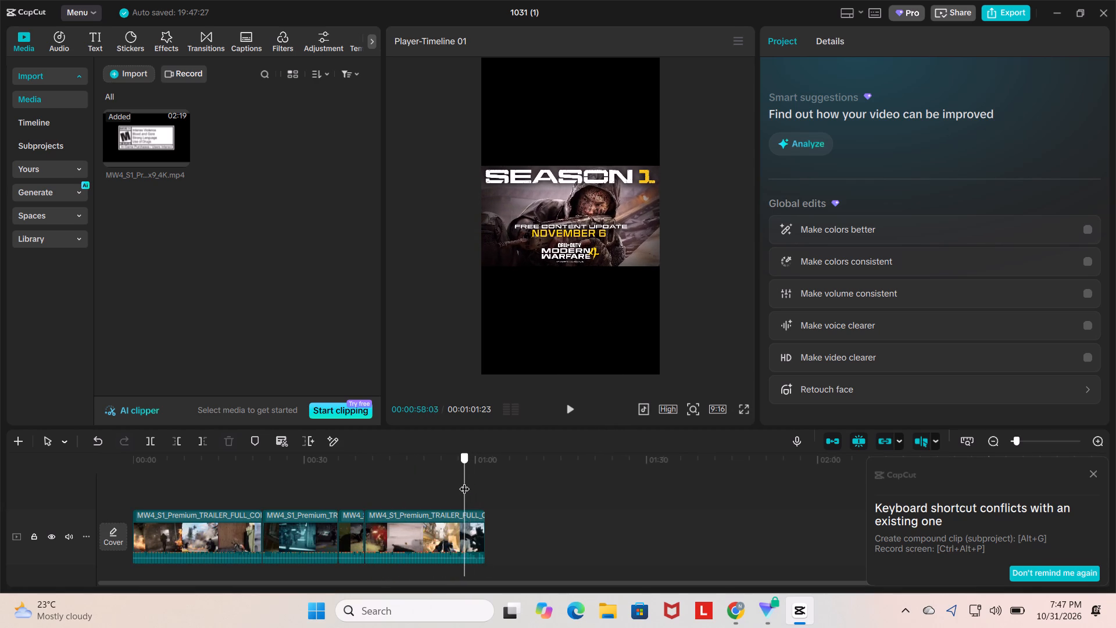
ctrl+drag(464, 481, 460, 483)
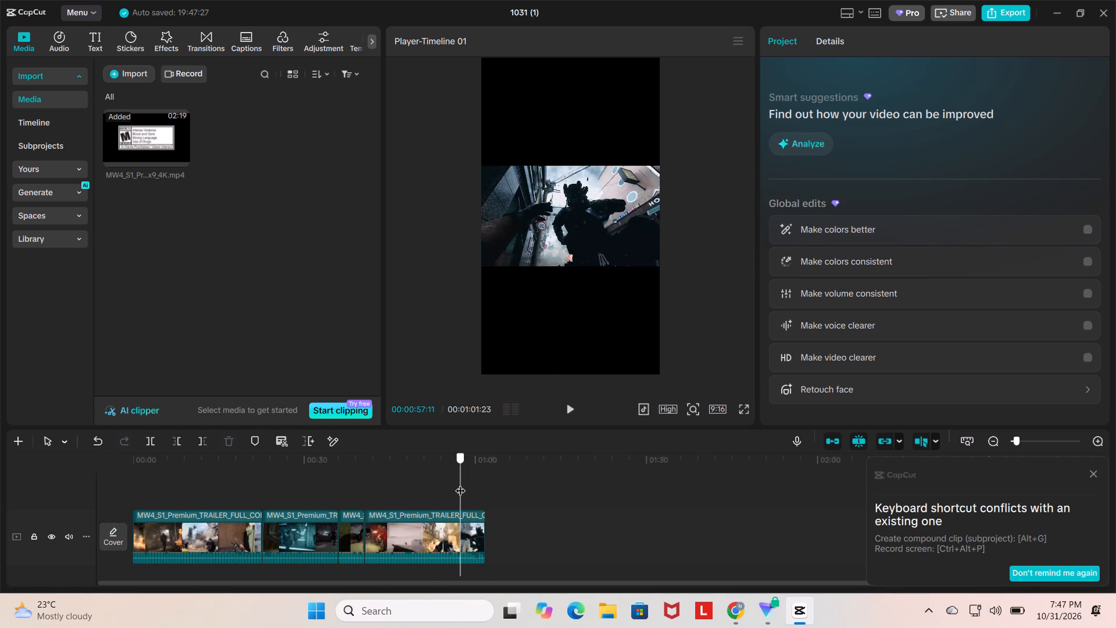
ctrl+drag(460, 483, 462, 481)
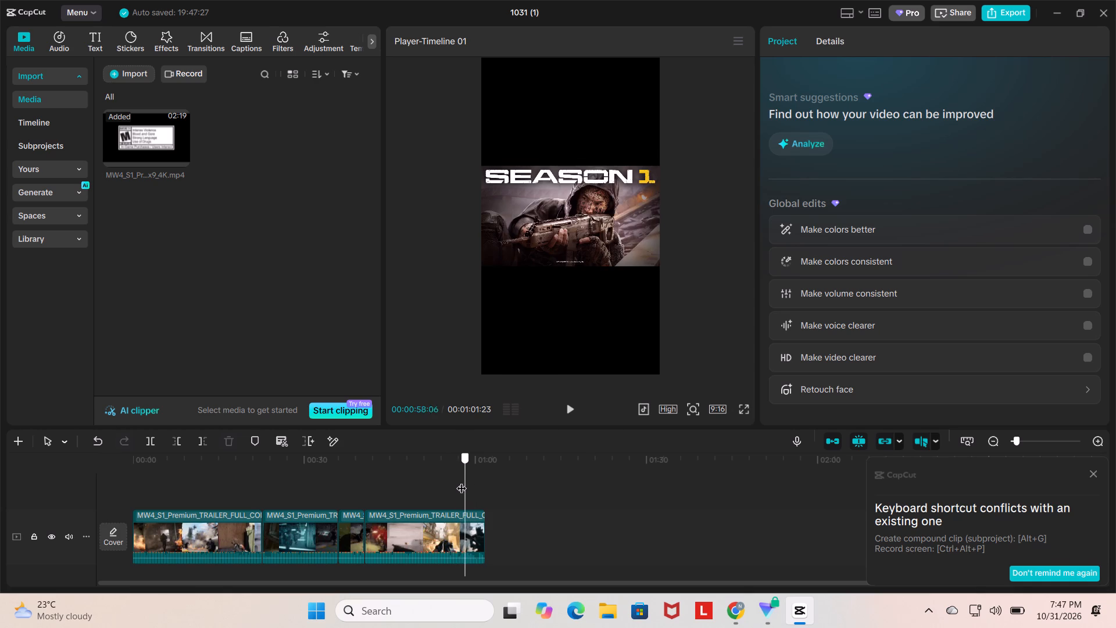
ctrl+drag(462, 481, 419, 489)
key(ctrl+space)
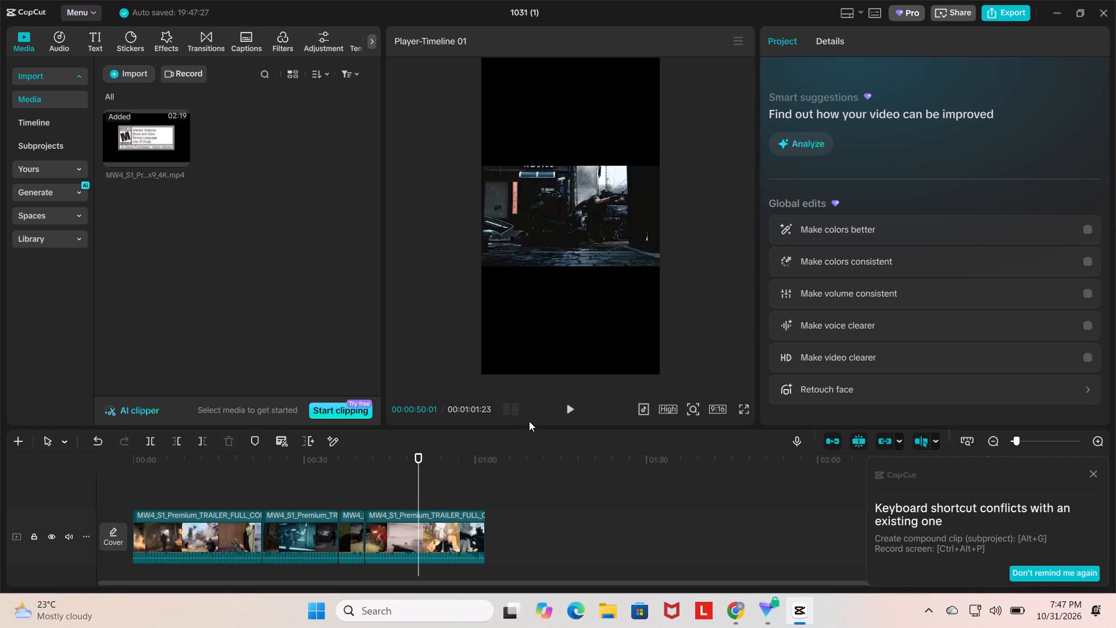
click(569, 413)
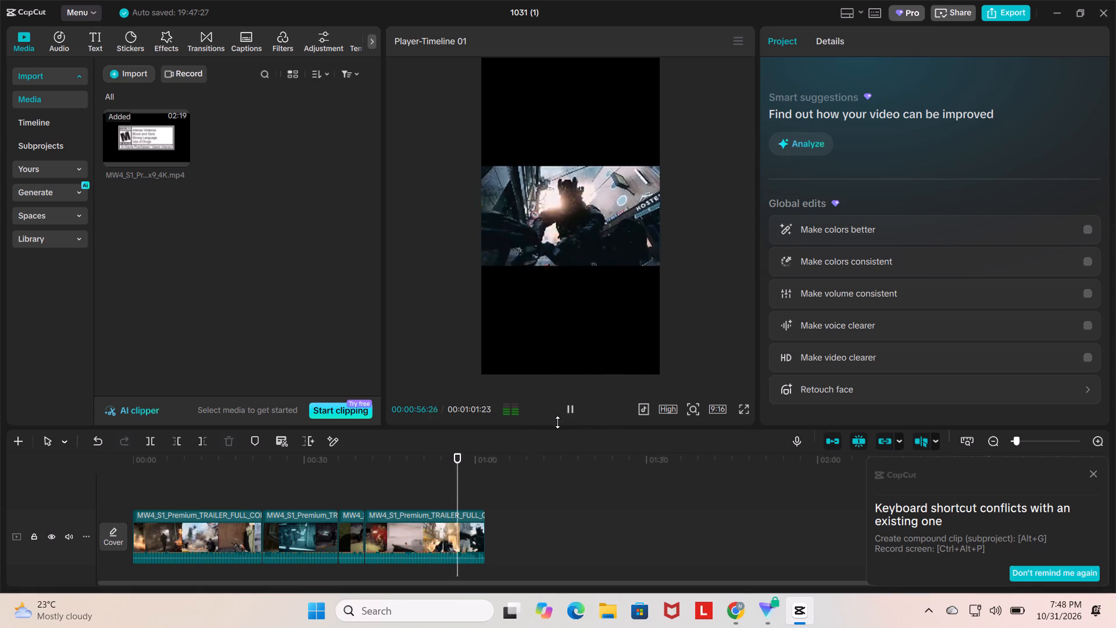
key(space)
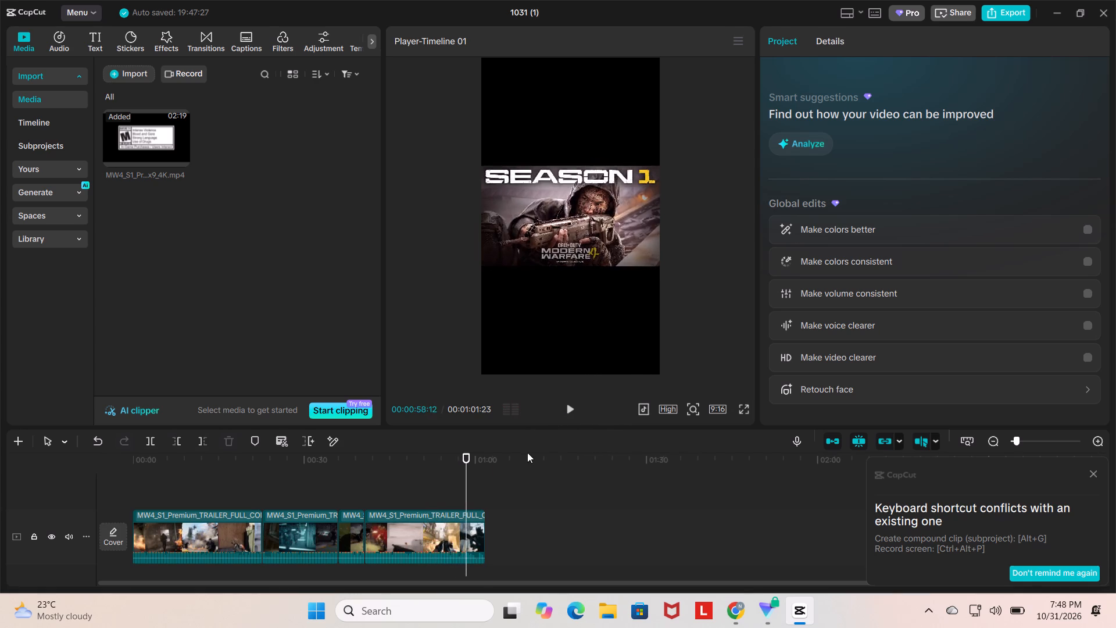
Split the last clip just after 00:00:51 and delete the segment between the 00:00:40:18 split and this one.
drag(462, 470, 421, 477)
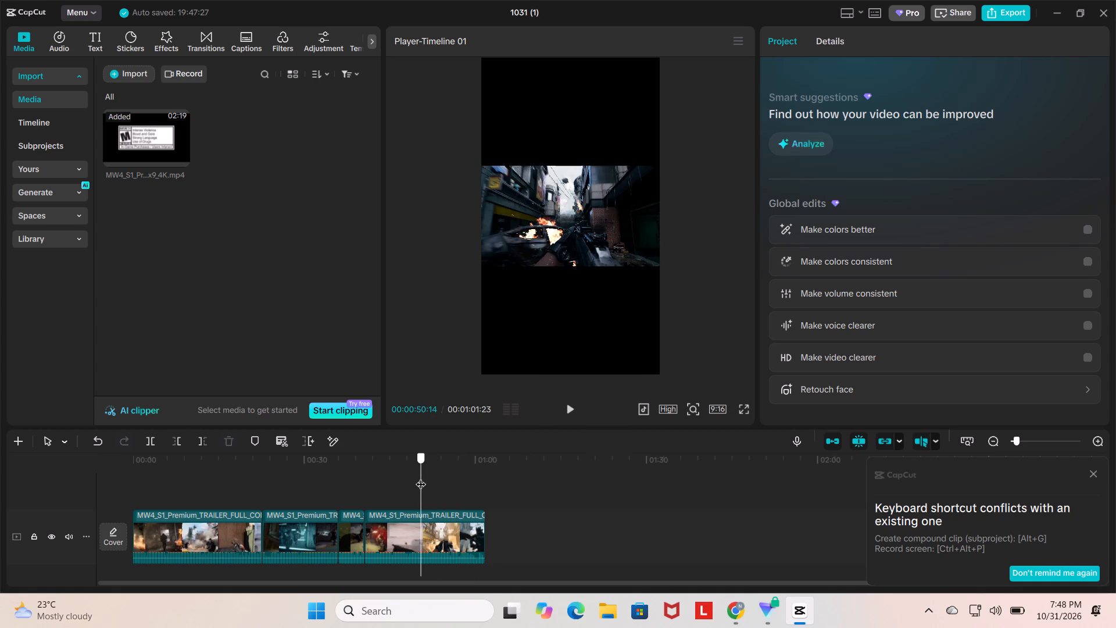
drag(421, 477, 424, 475)
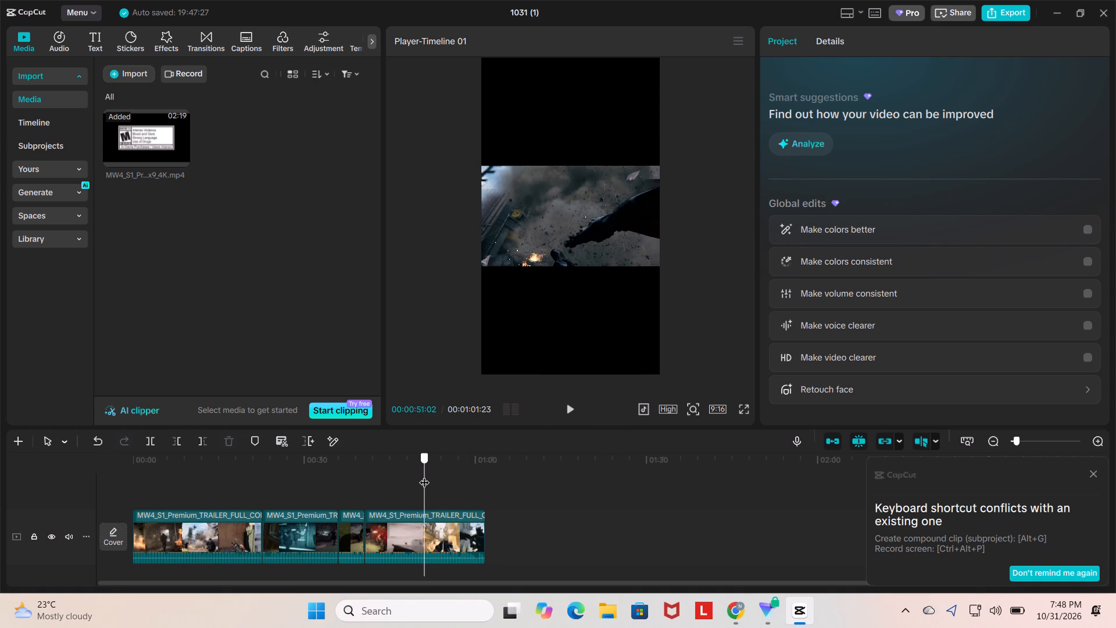
drag(424, 475, 428, 474)
key(ctrl+b)
click(393, 534)
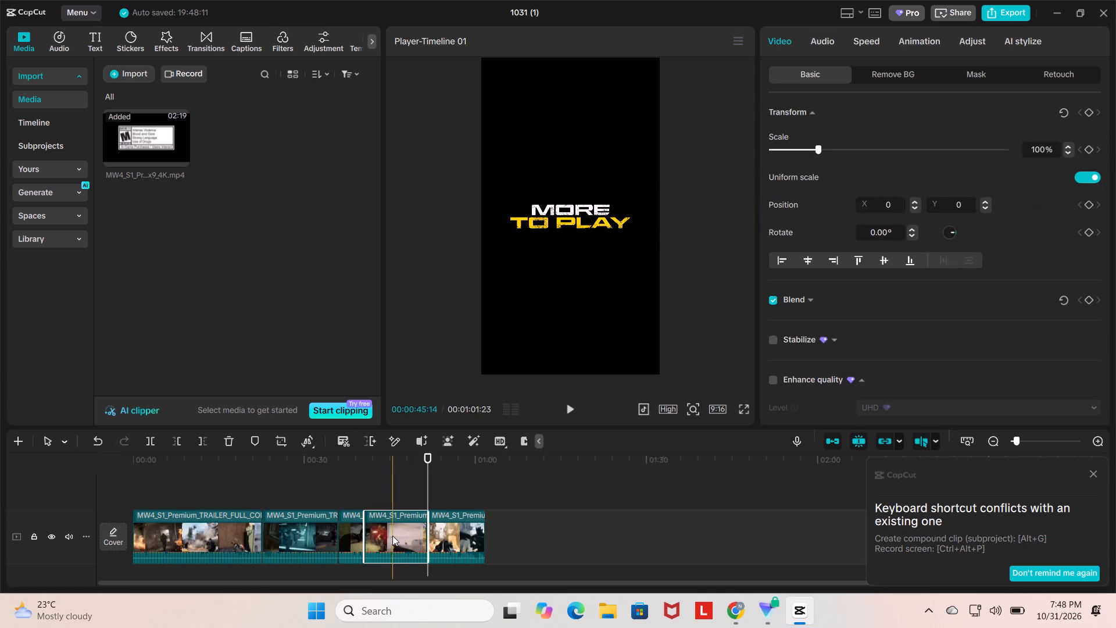
key(BackSpace)
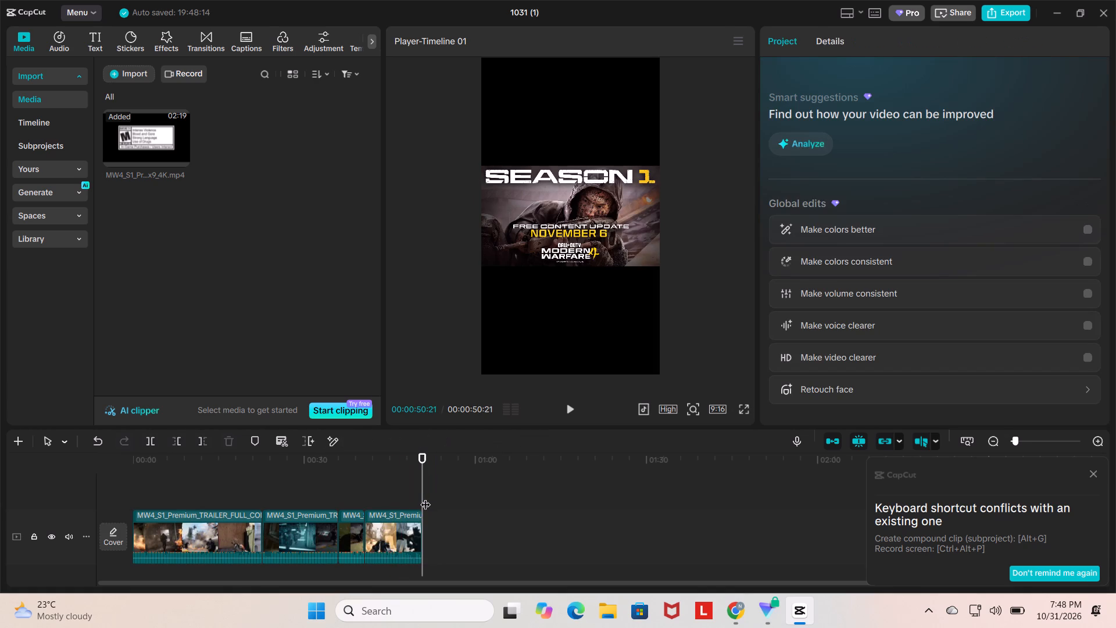
Play back the join near 00:00:40:18 and extend the end of the third clip to 00:00:41:01.
drag(420, 499, 358, 519)
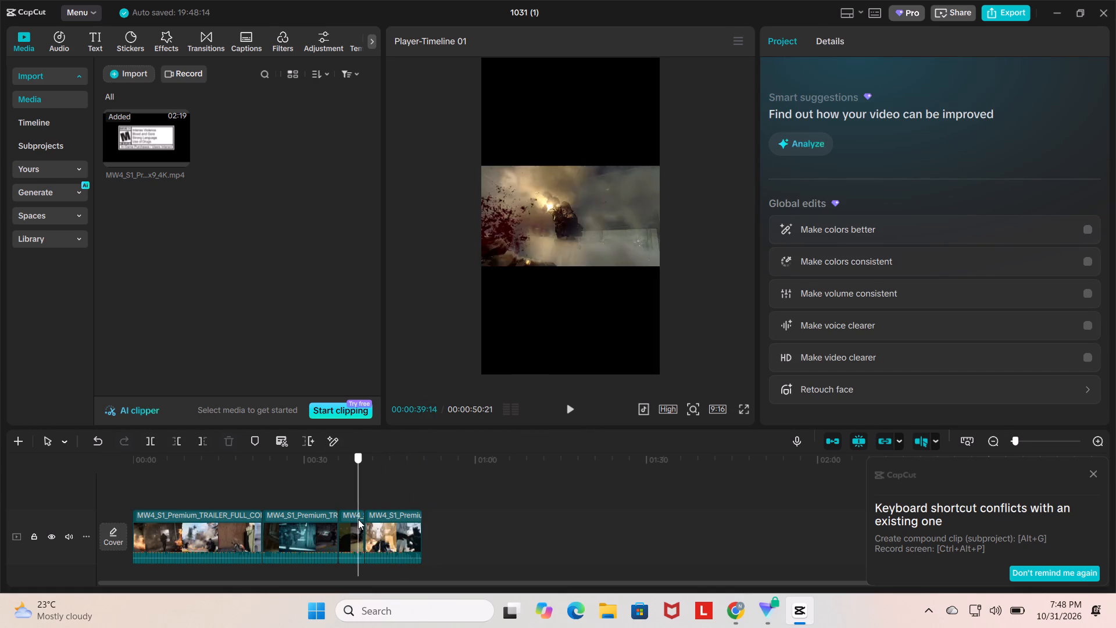
drag(358, 519, 363, 519)
key(space)
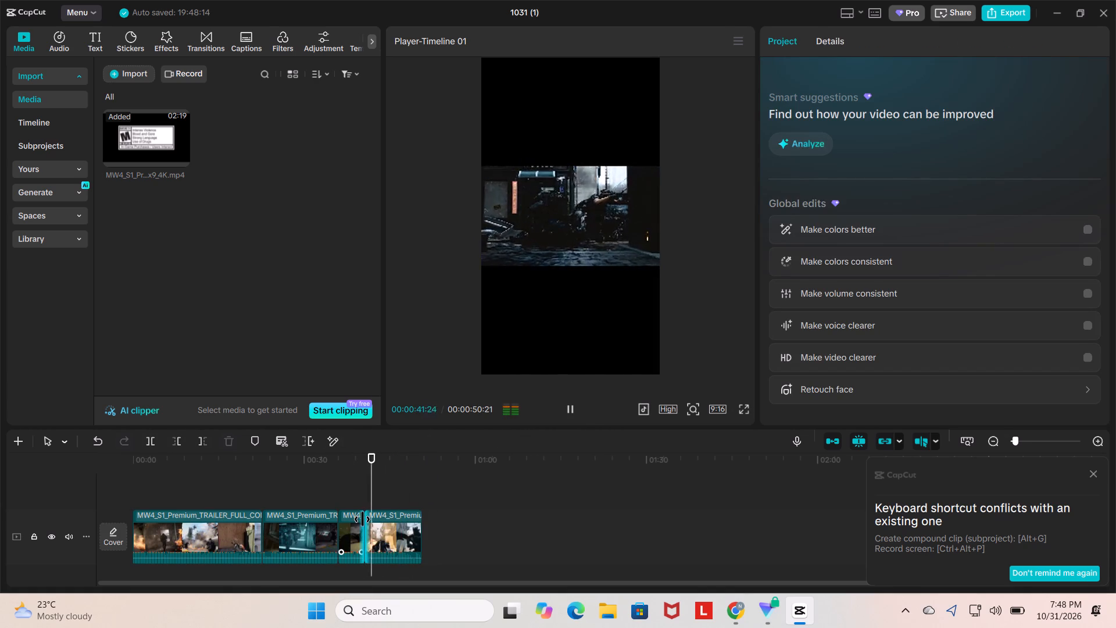
drag(372, 460, 349, 467)
key(space)
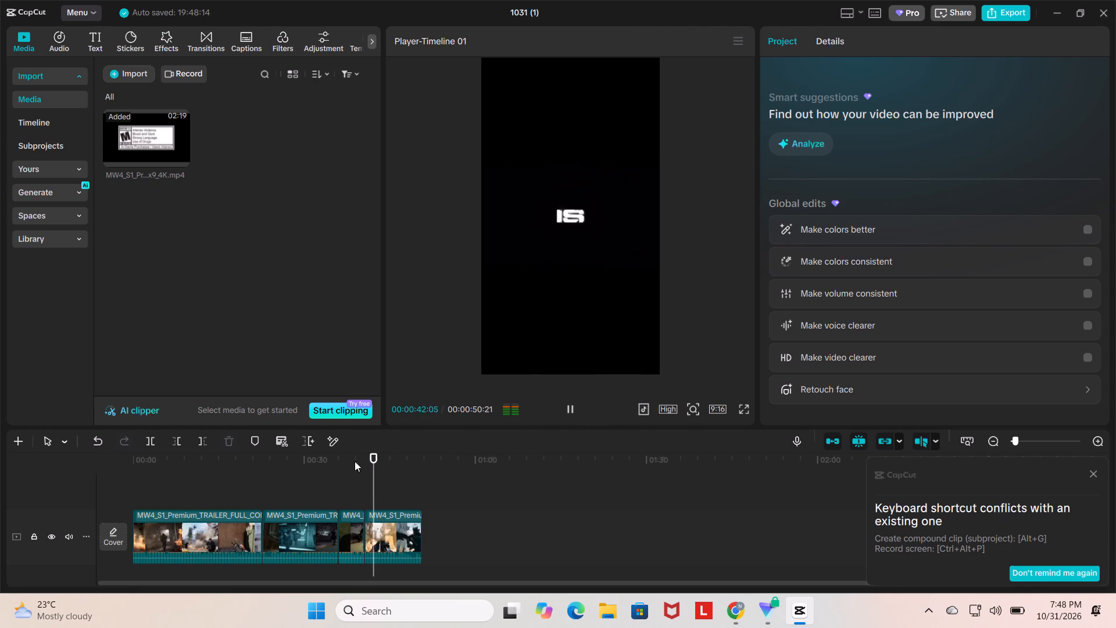
key(space)
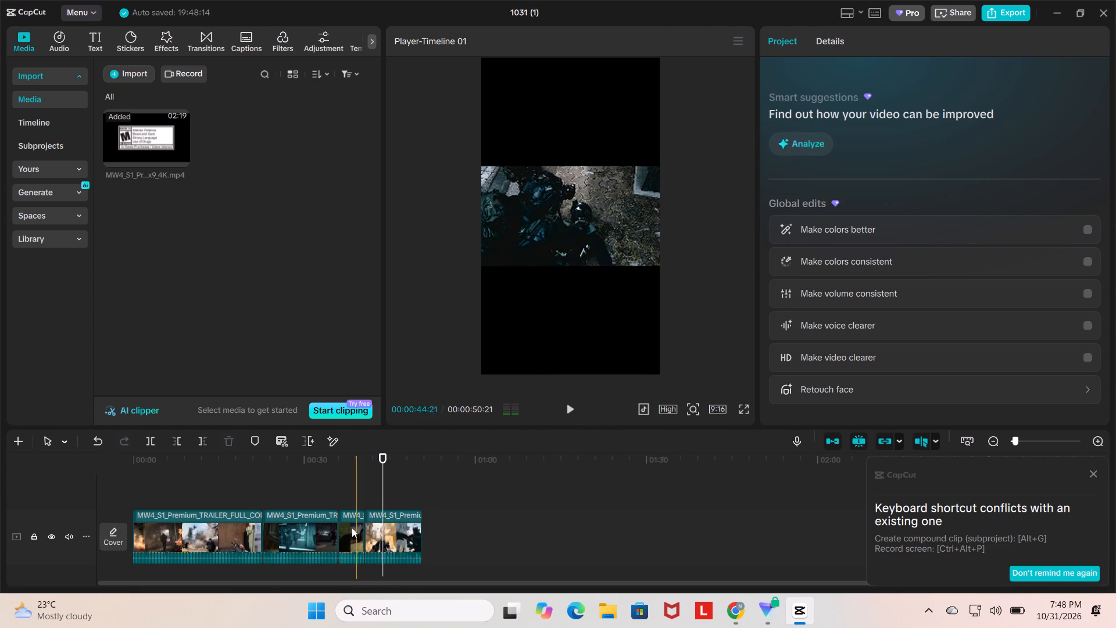
click(352, 530)
click(364, 532)
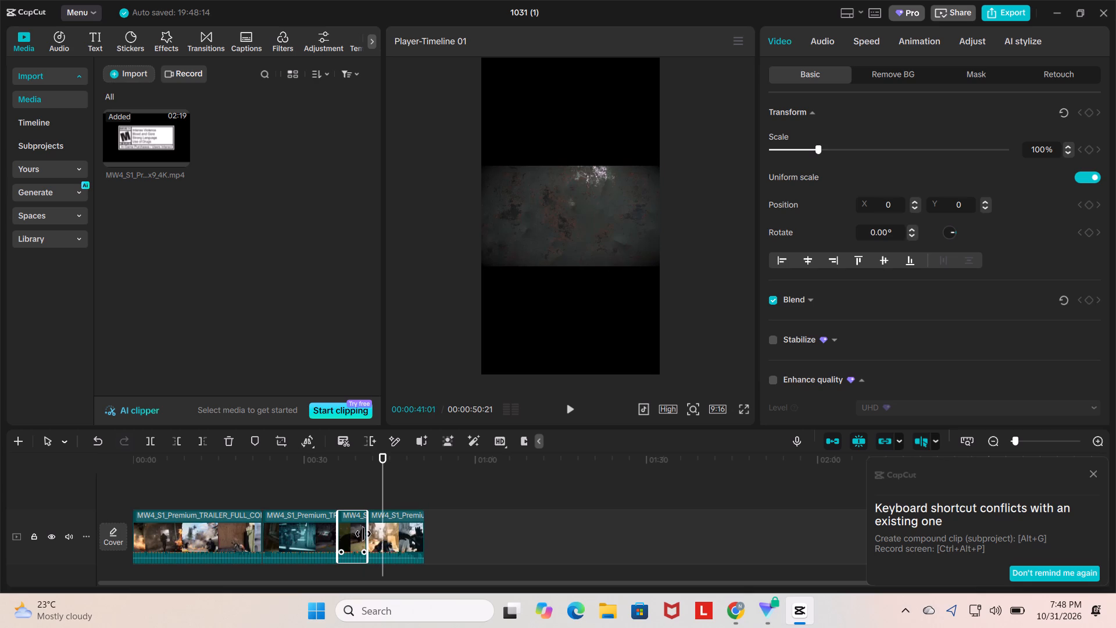
Split the last clip at 00:00:49:17, on the Season 1 November 6 title card, and delete the remainder after it.
drag(383, 487, 355, 497)
key(space)
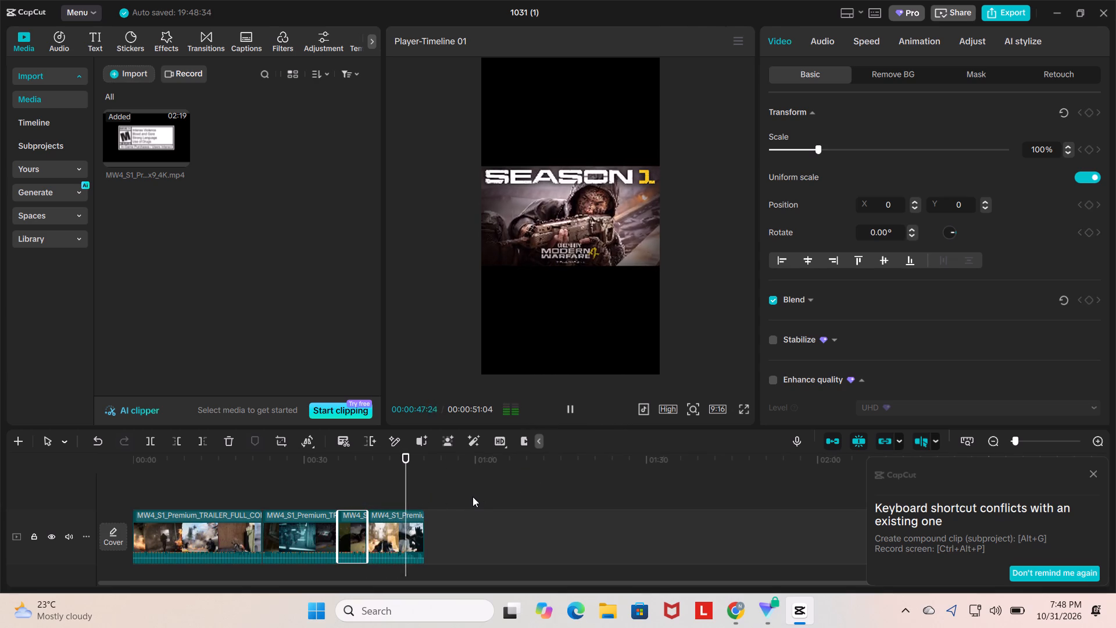
key(space)
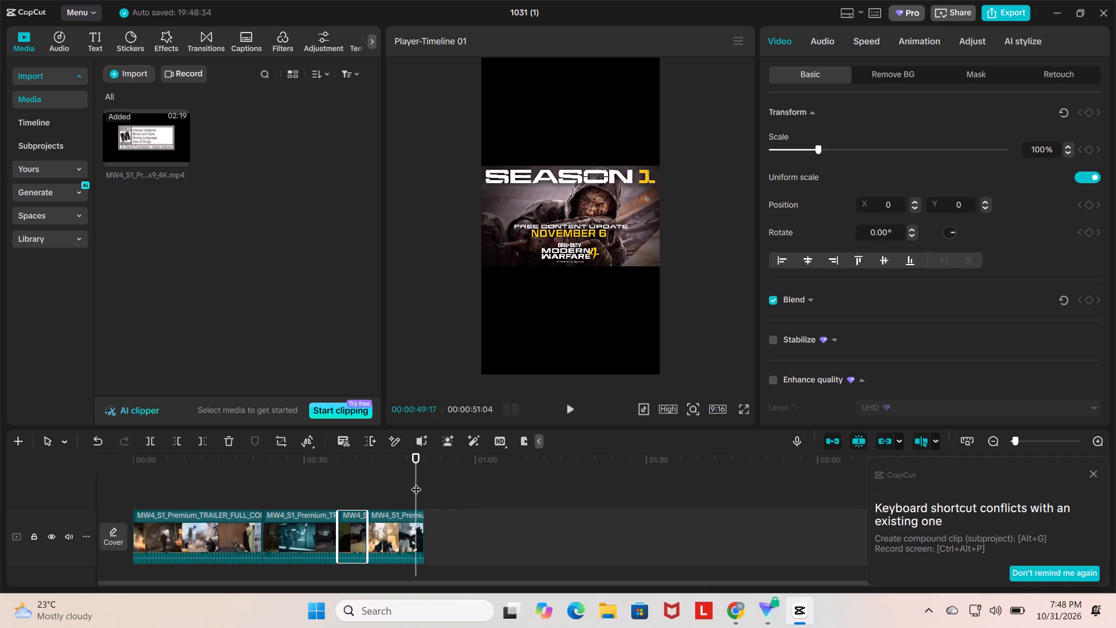
key(ctrl+b)
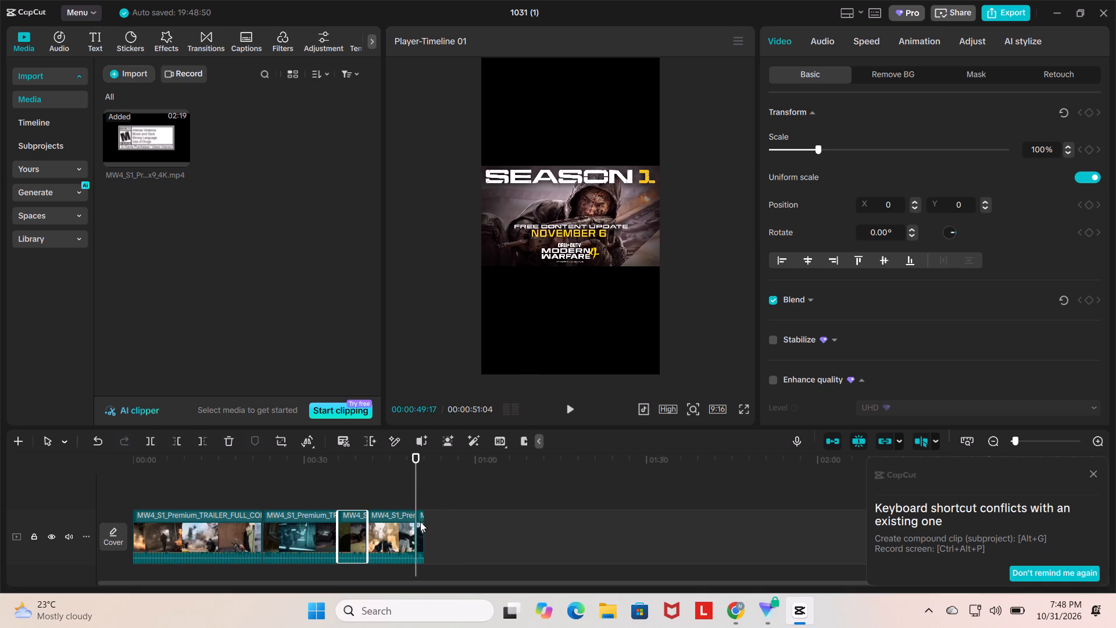
click(420, 522)
key(BackSpace)
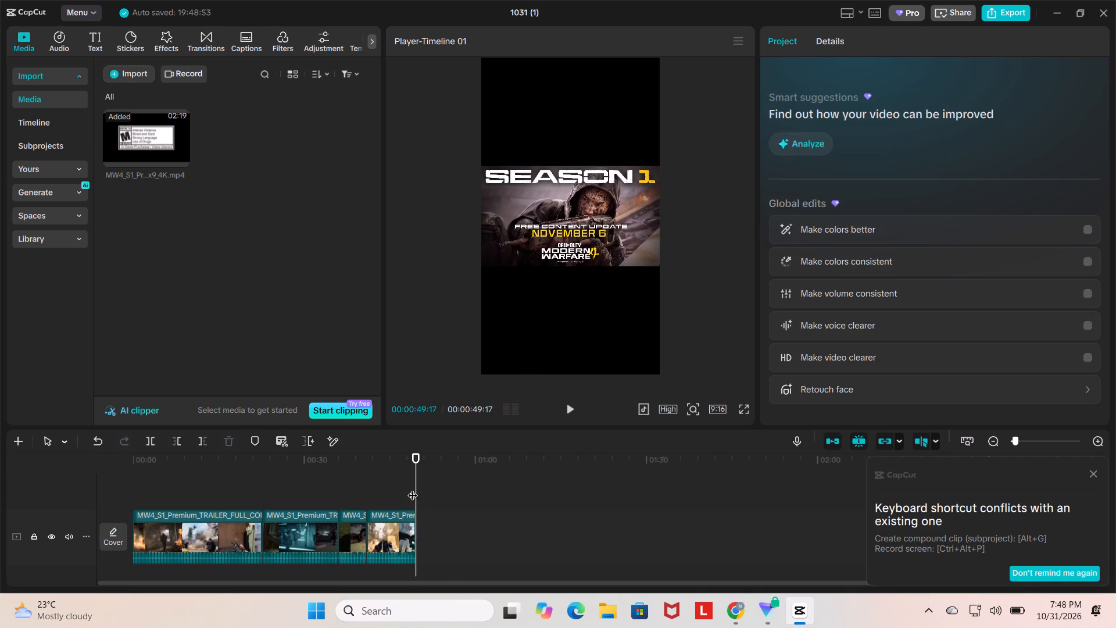
Play back the opening seconds of the shortened trailer from the start to review its pacing.
drag(414, 487, 109, 501)
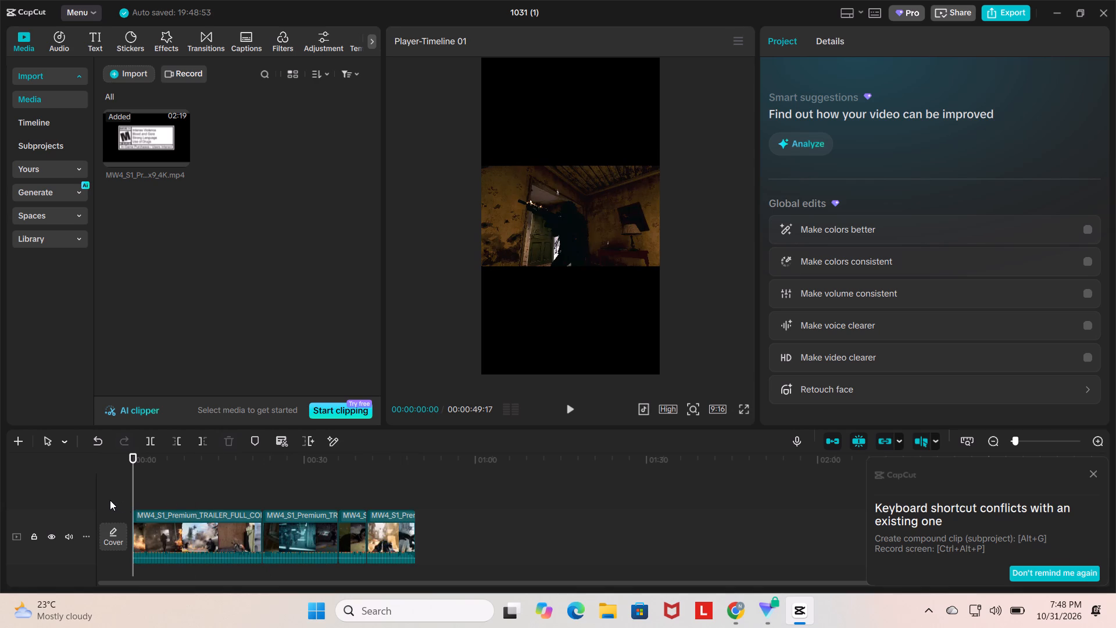
key(space)
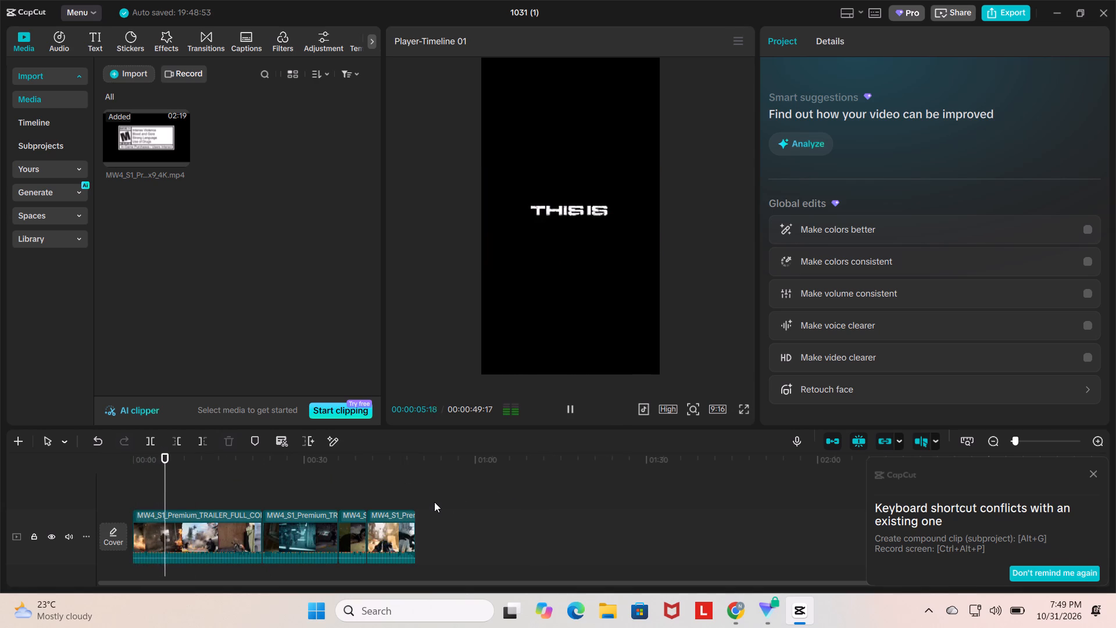
drag(171, 482, 154, 492)
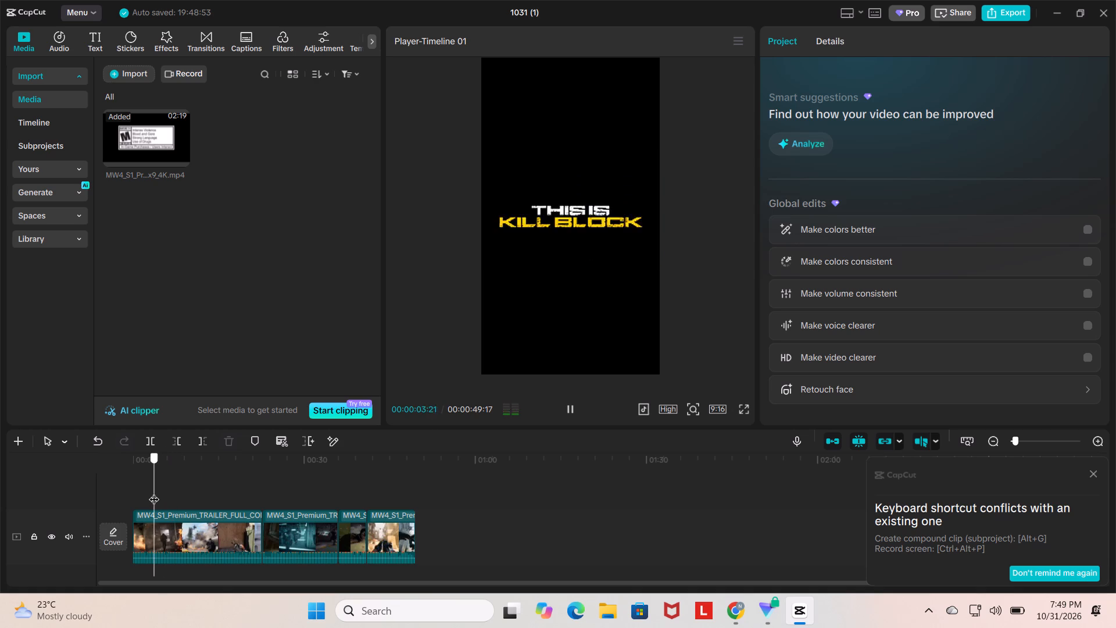
drag(154, 492, 135, 497)
key(space)
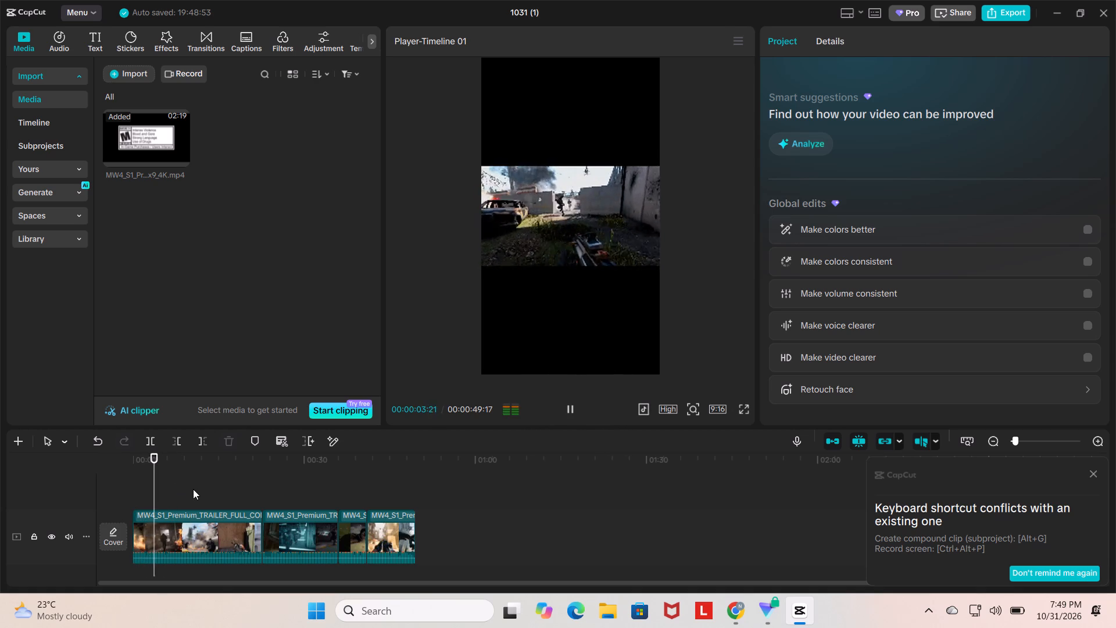
drag(162, 484, 113, 491)
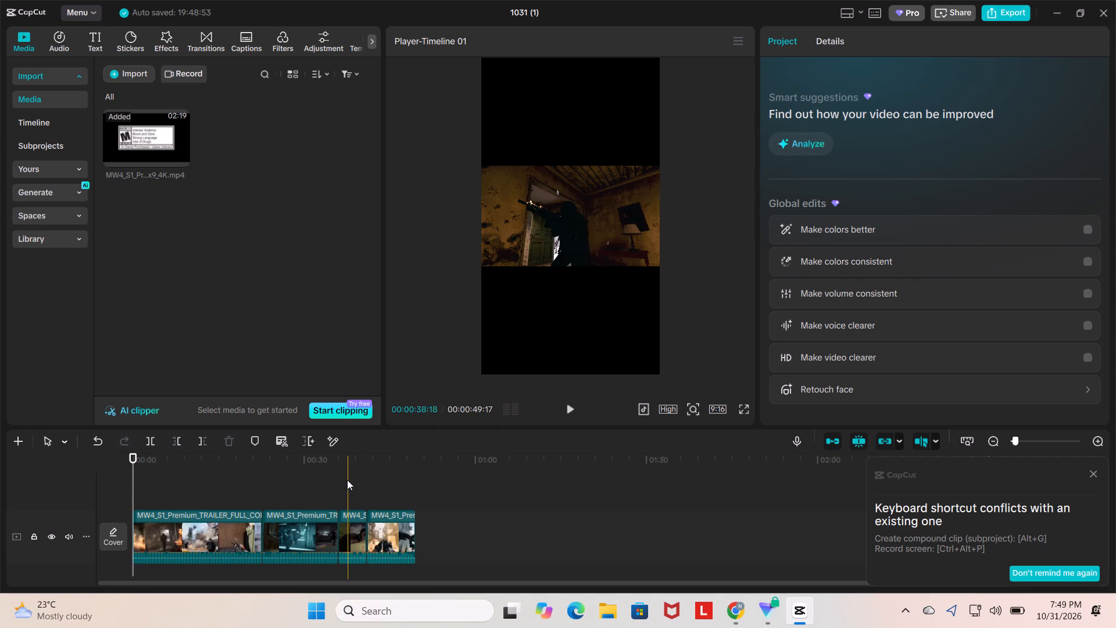
Set the first clip's playback speed to 1.10x.
click(237, 531)
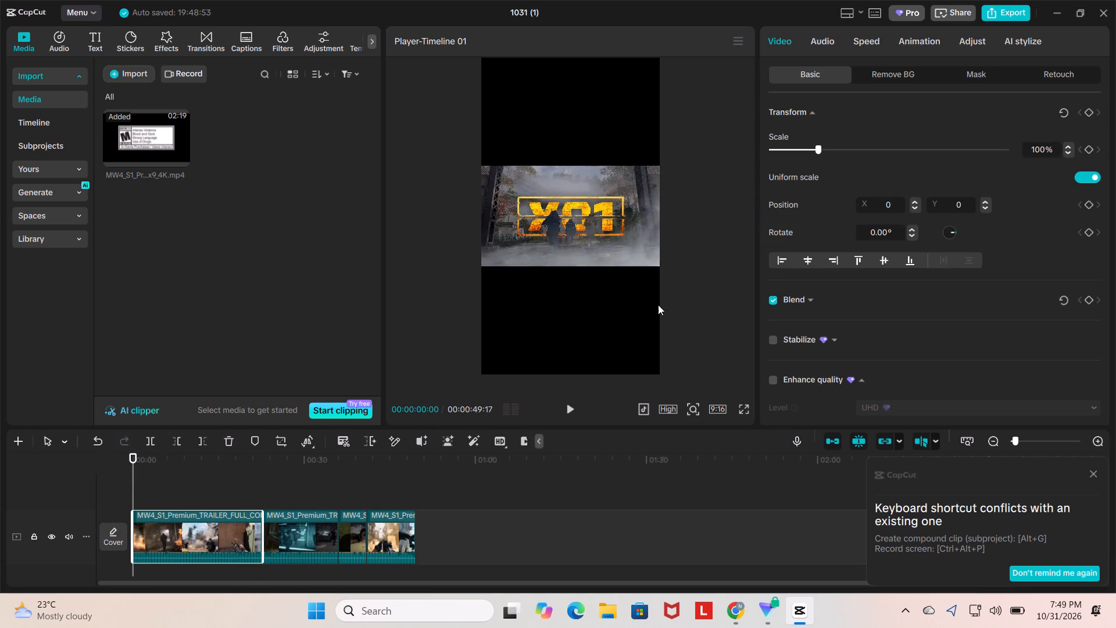
click(868, 40)
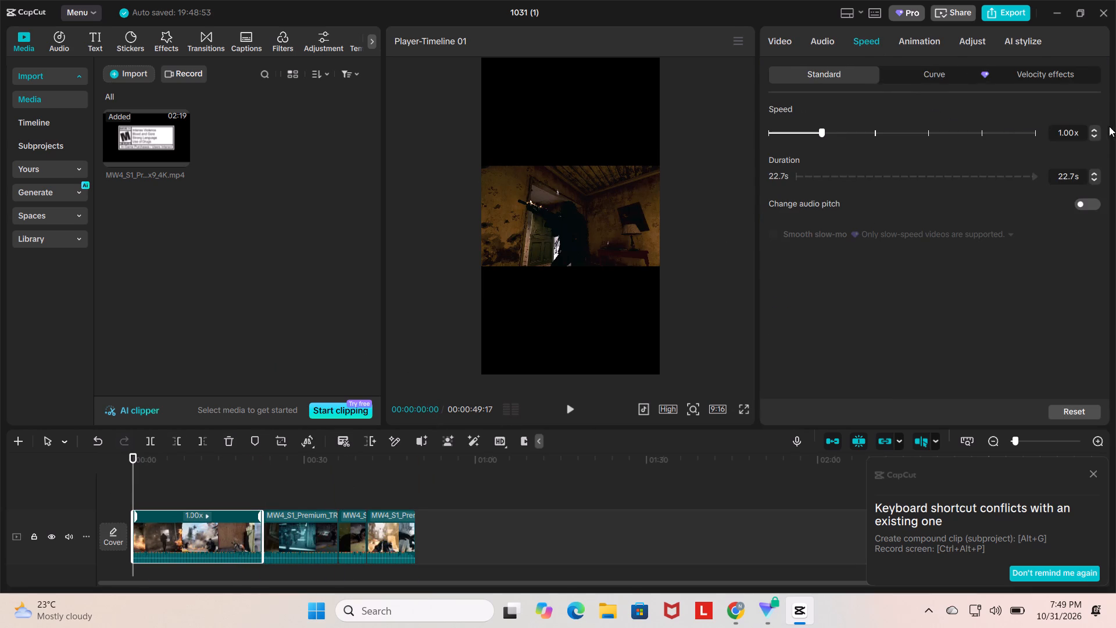
click(1097, 129)
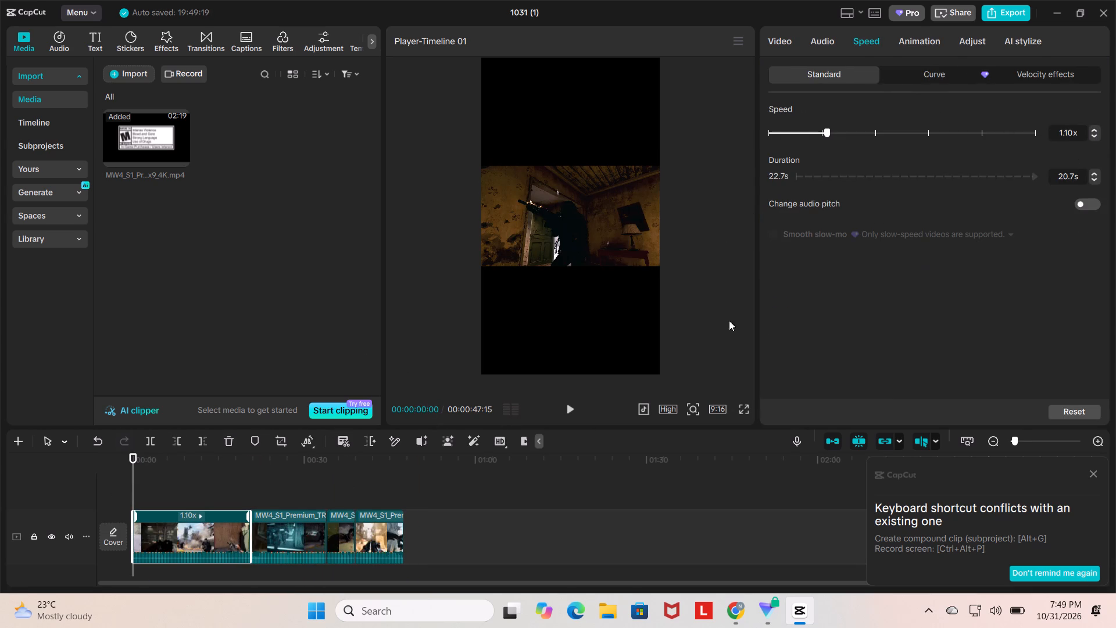
Set the playback speed of the second, third and last clips to 1.10x each.
click(288, 520)
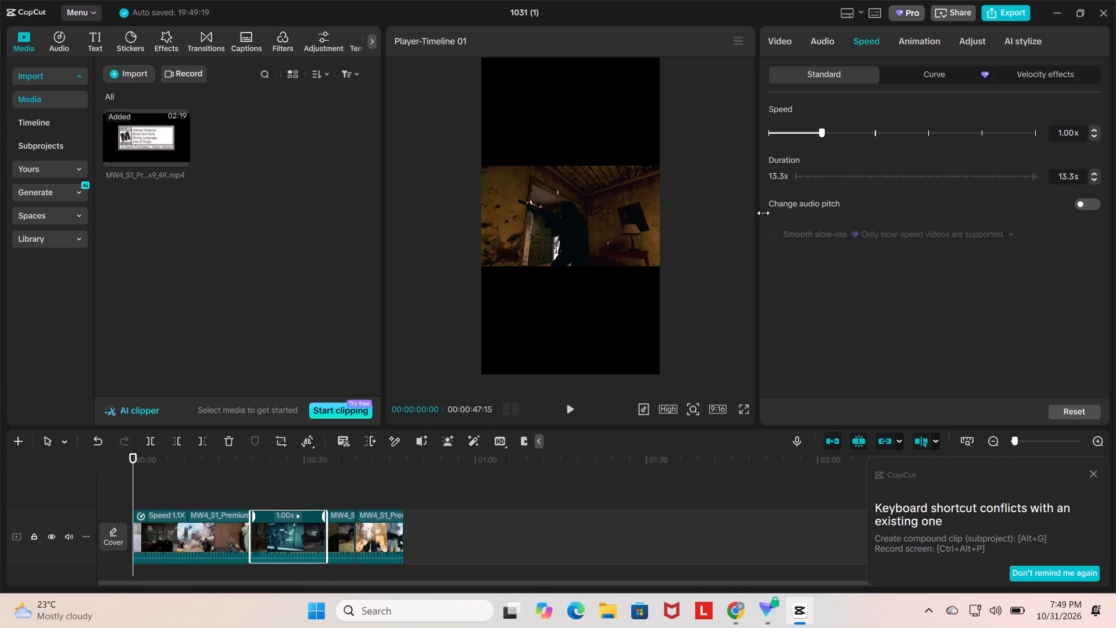
click(1096, 127)
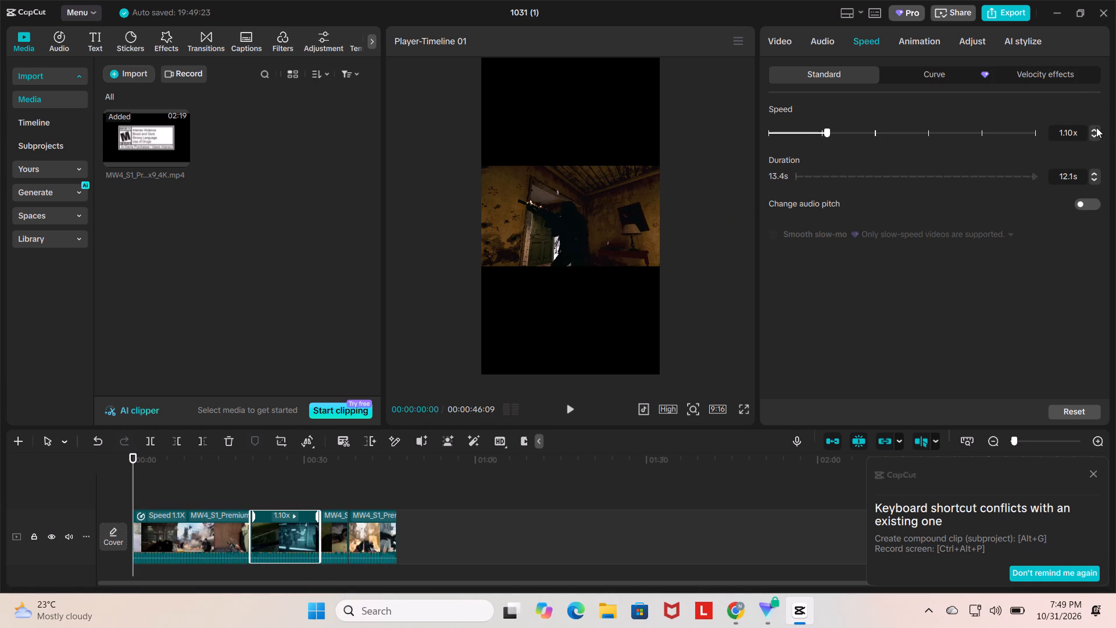
click(341, 527)
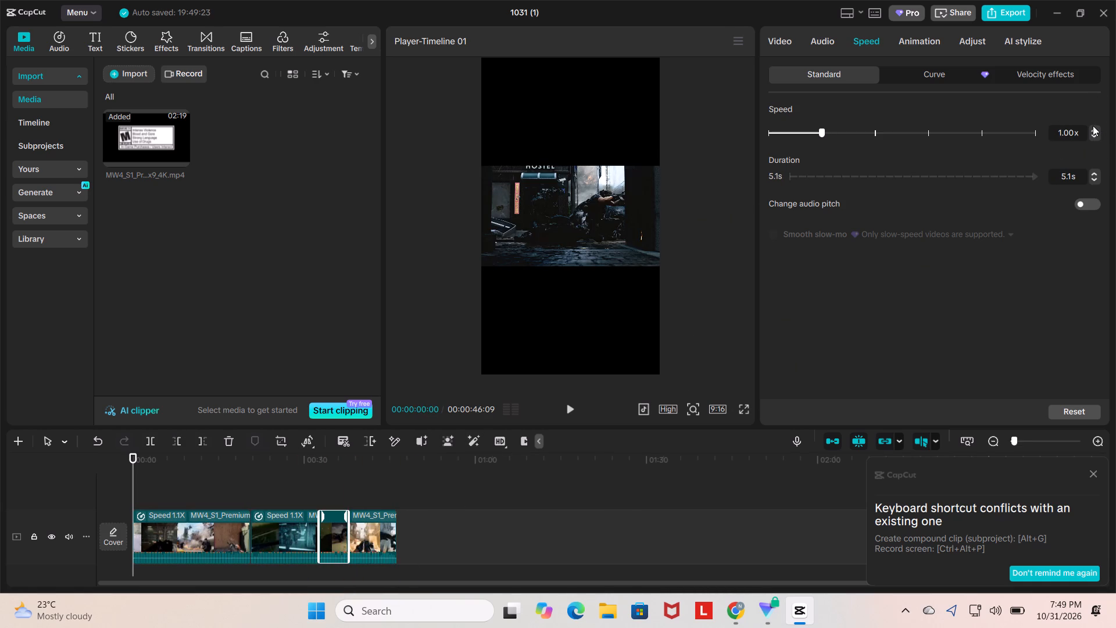
click(1093, 124)
click(1093, 127)
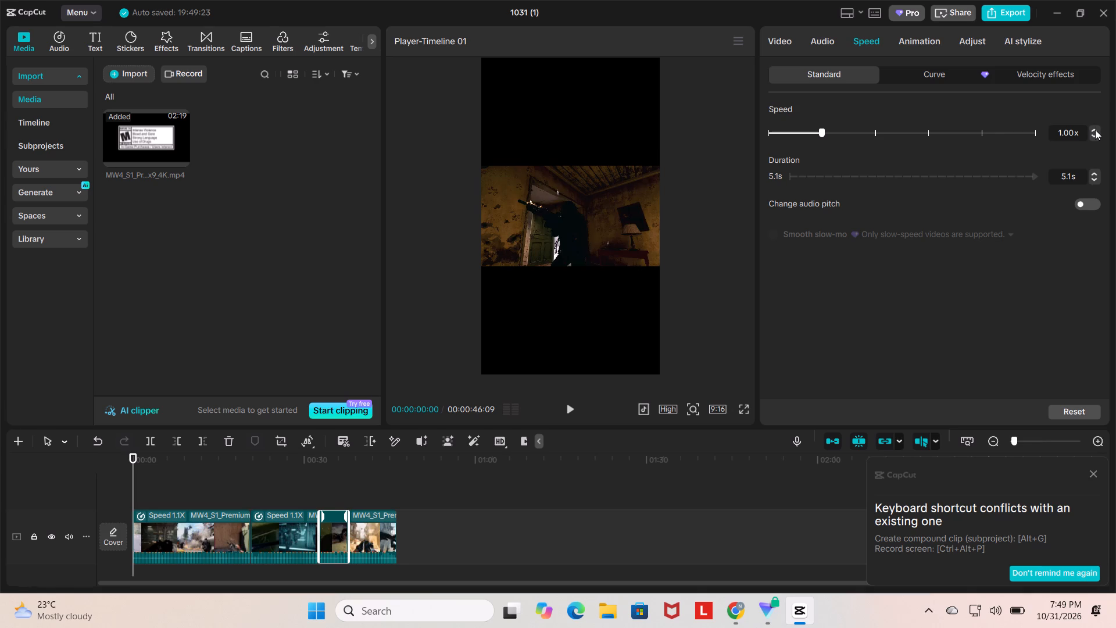
click(1095, 130)
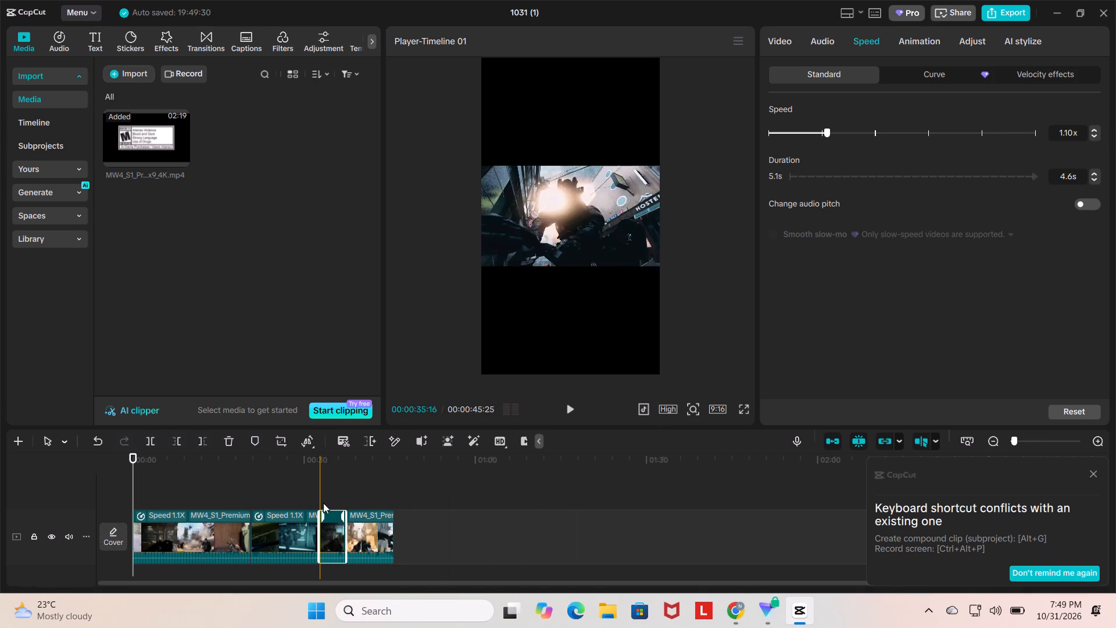
click(374, 524)
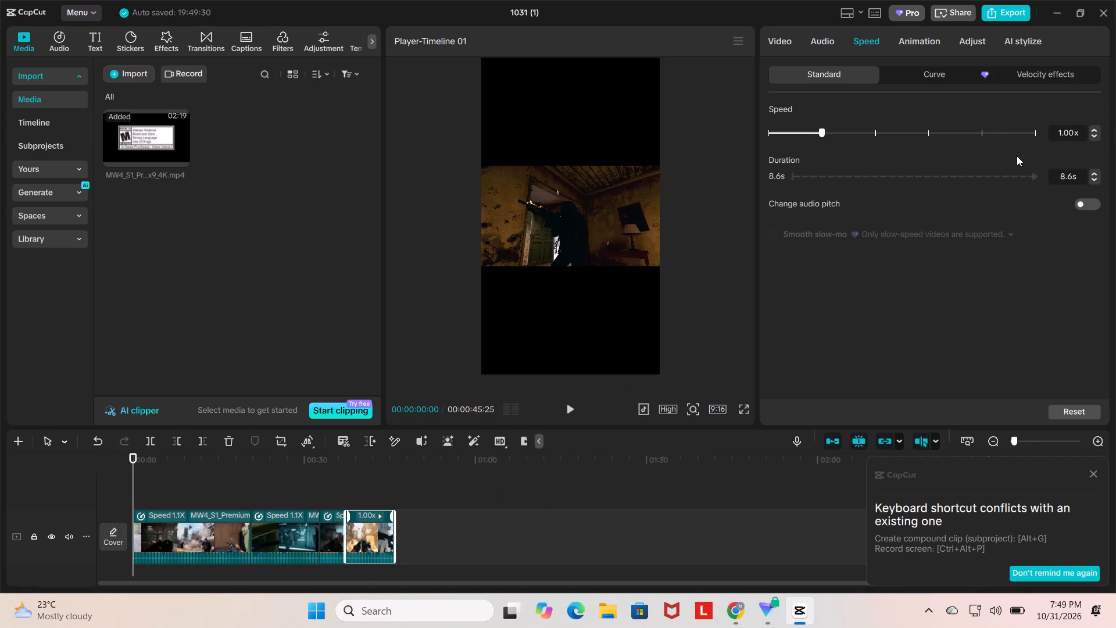
click(1096, 129)
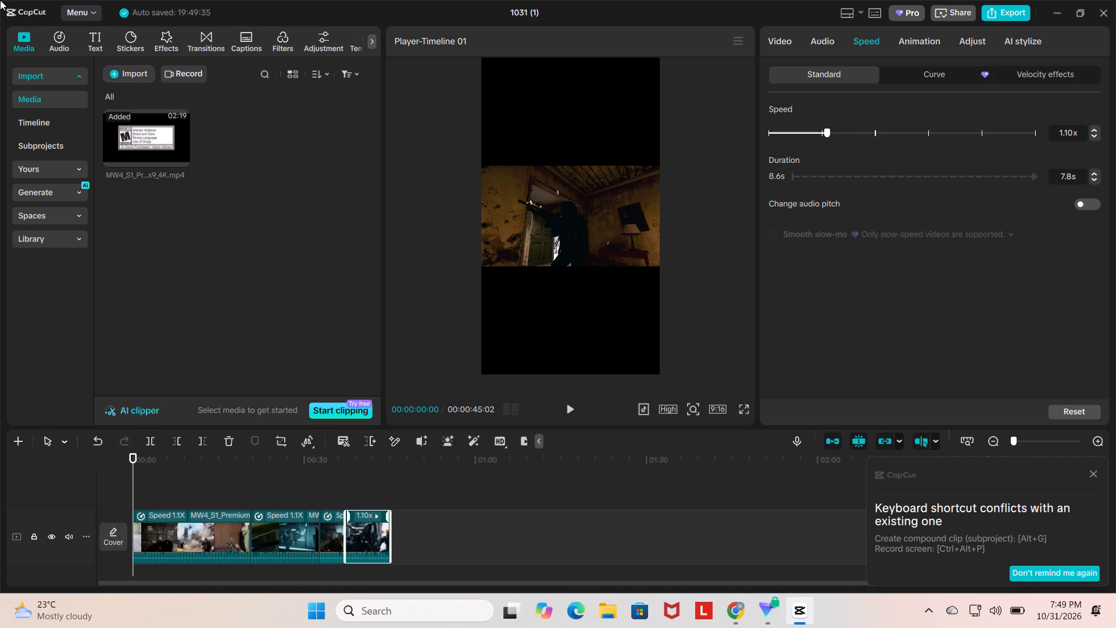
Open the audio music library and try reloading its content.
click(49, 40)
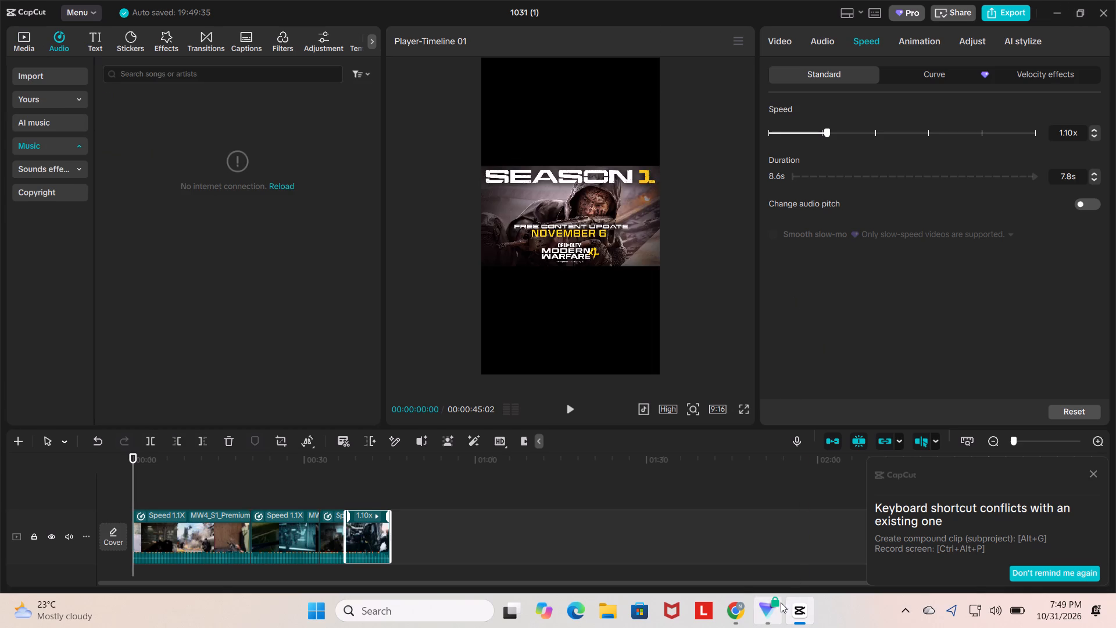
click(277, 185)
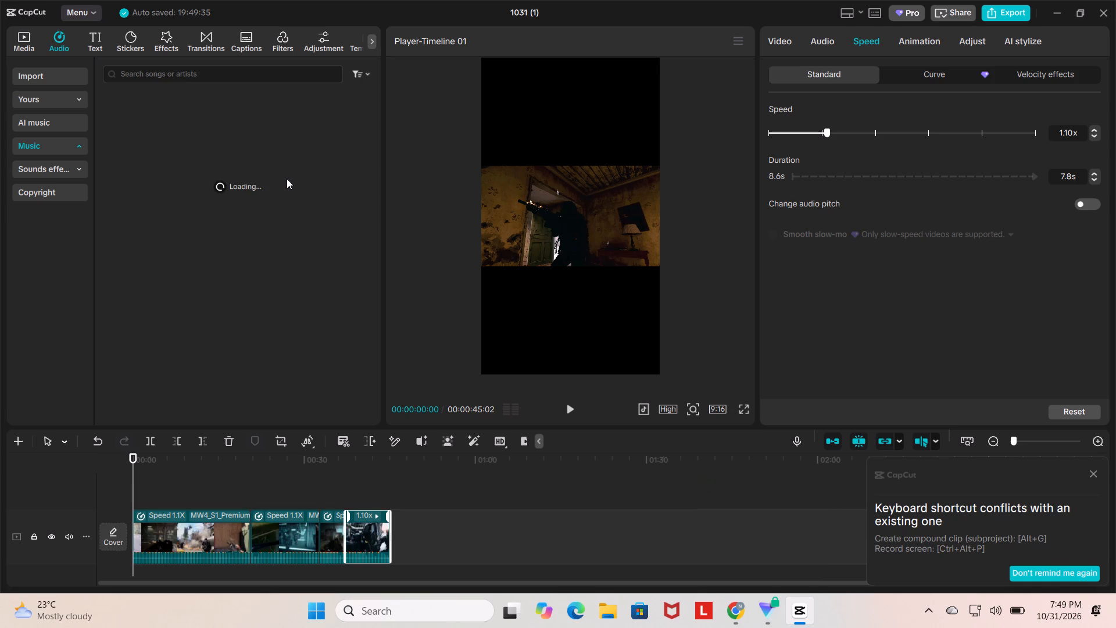
Close CapCut and return to the desktop.
click(1096, 10)
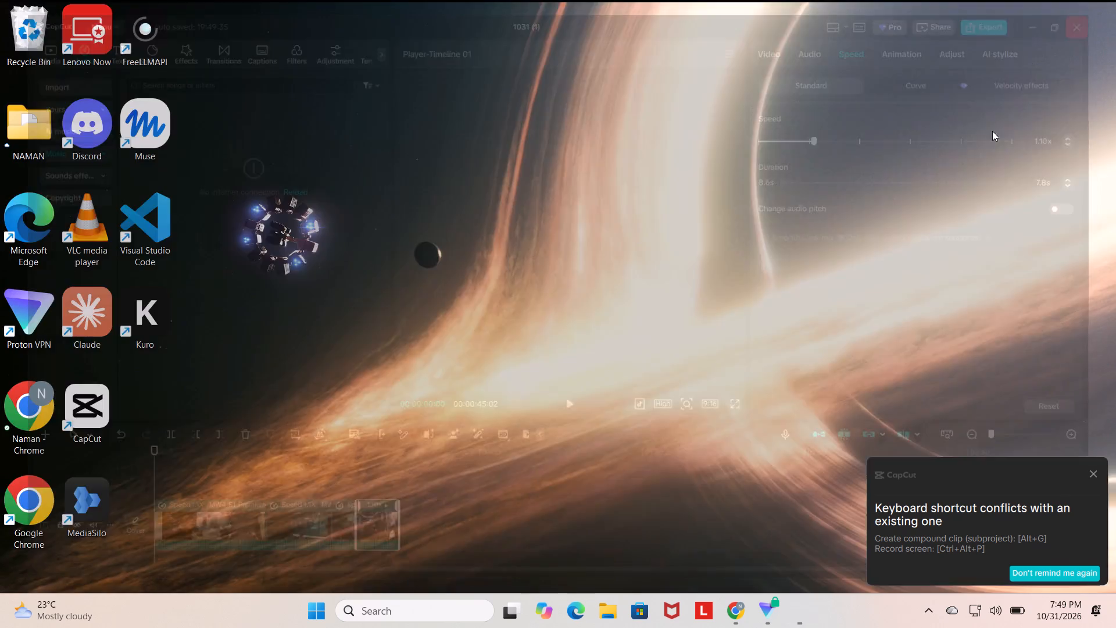
click(1087, 24)
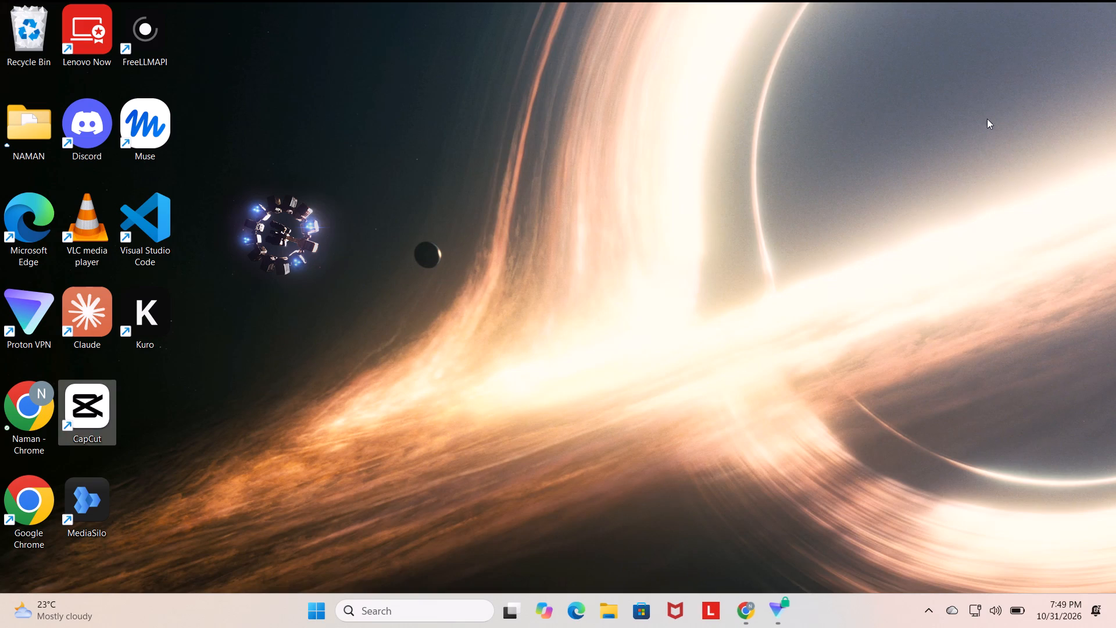
right_click(724, 172)
click(774, 239)
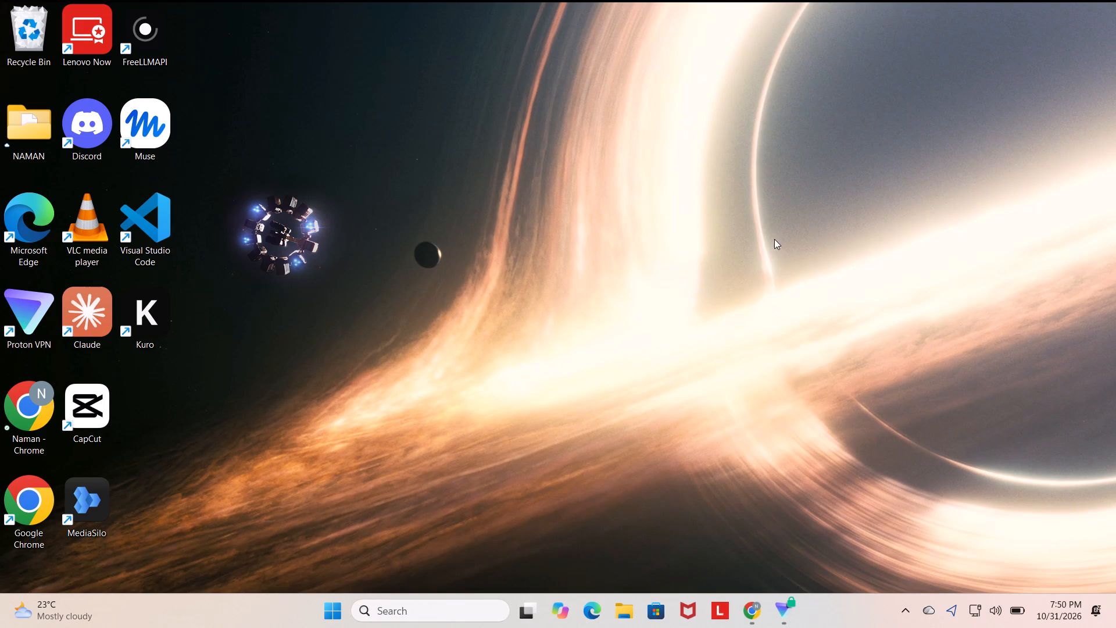
Switch to Proton VPN, change the connection to a different free server and minimise its window.
click(778, 615)
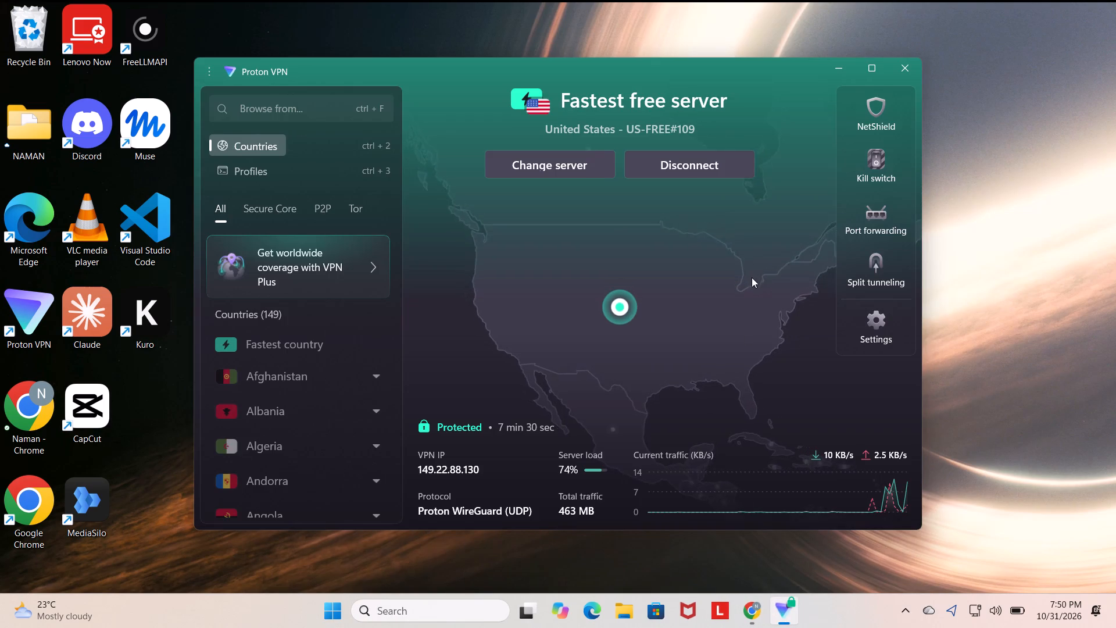
click(584, 153)
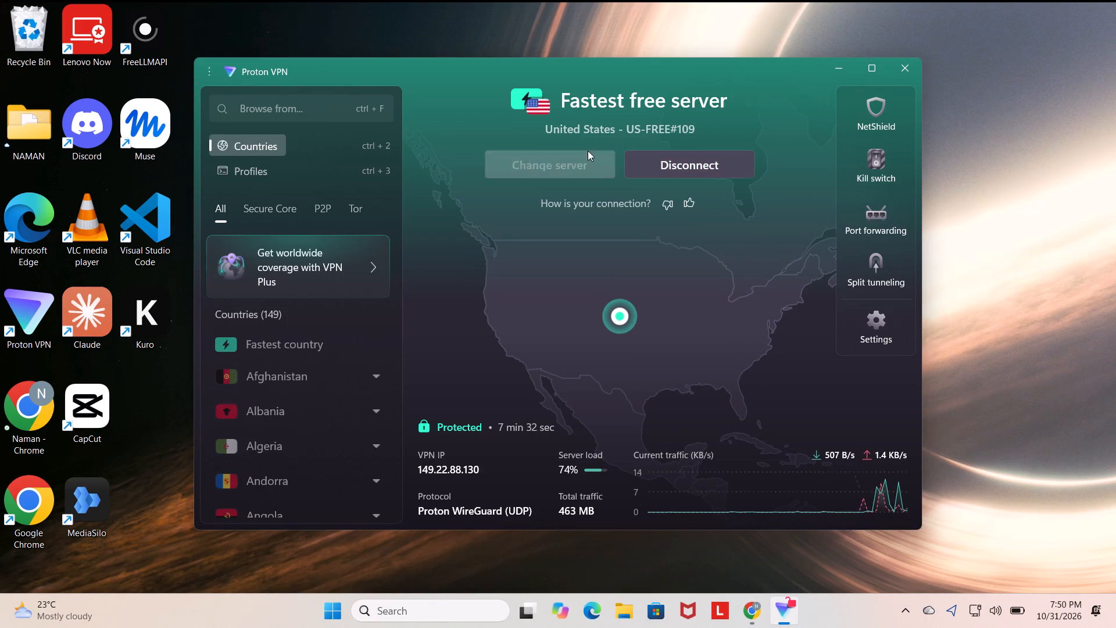
click(839, 67)
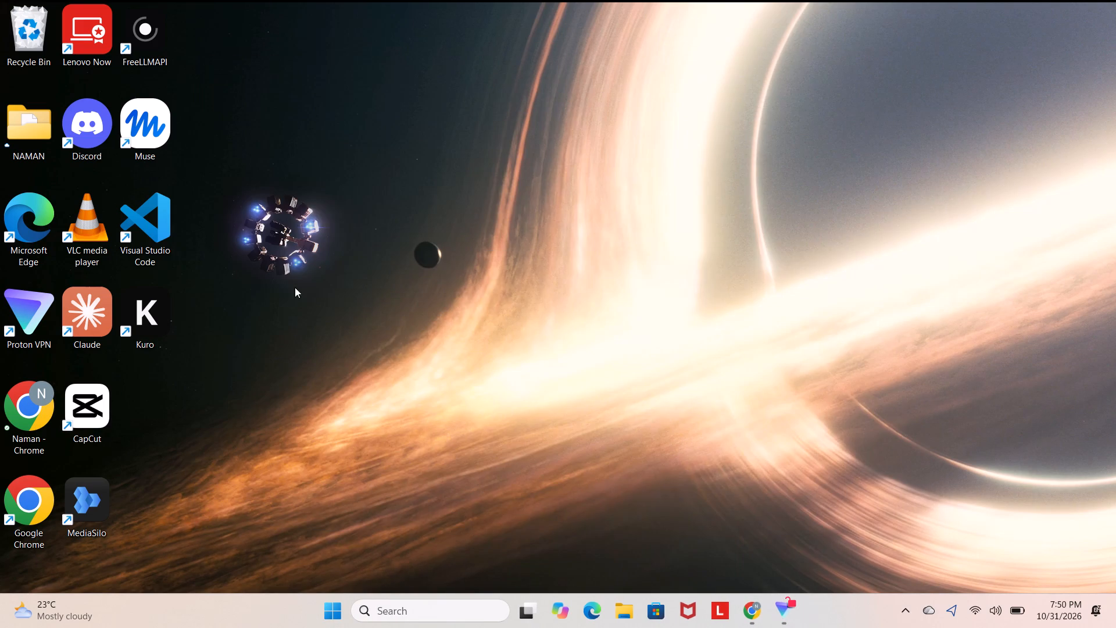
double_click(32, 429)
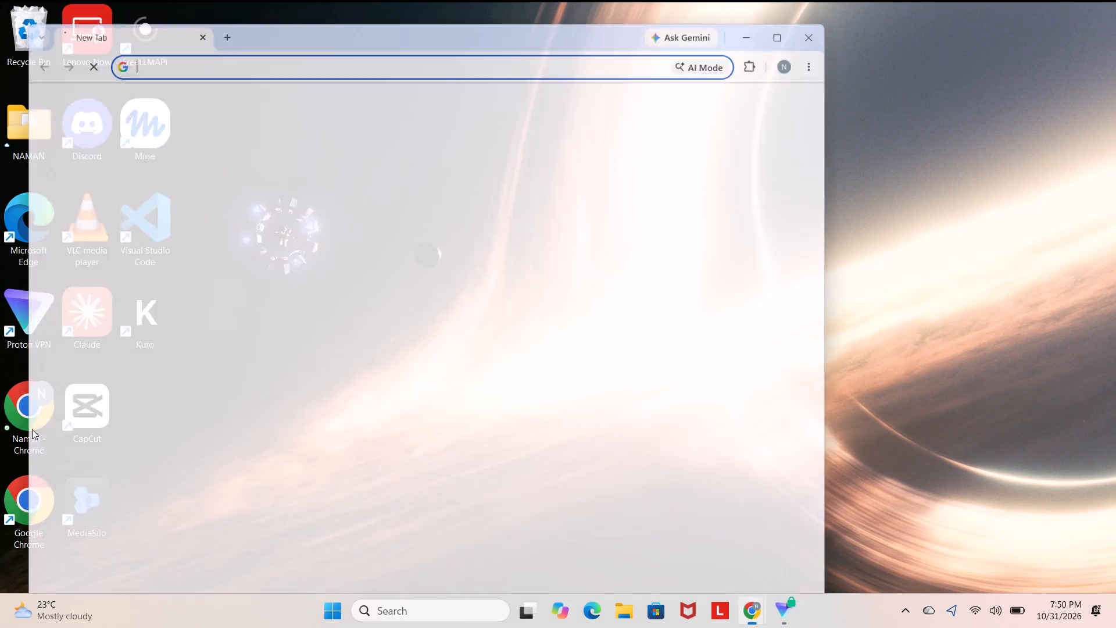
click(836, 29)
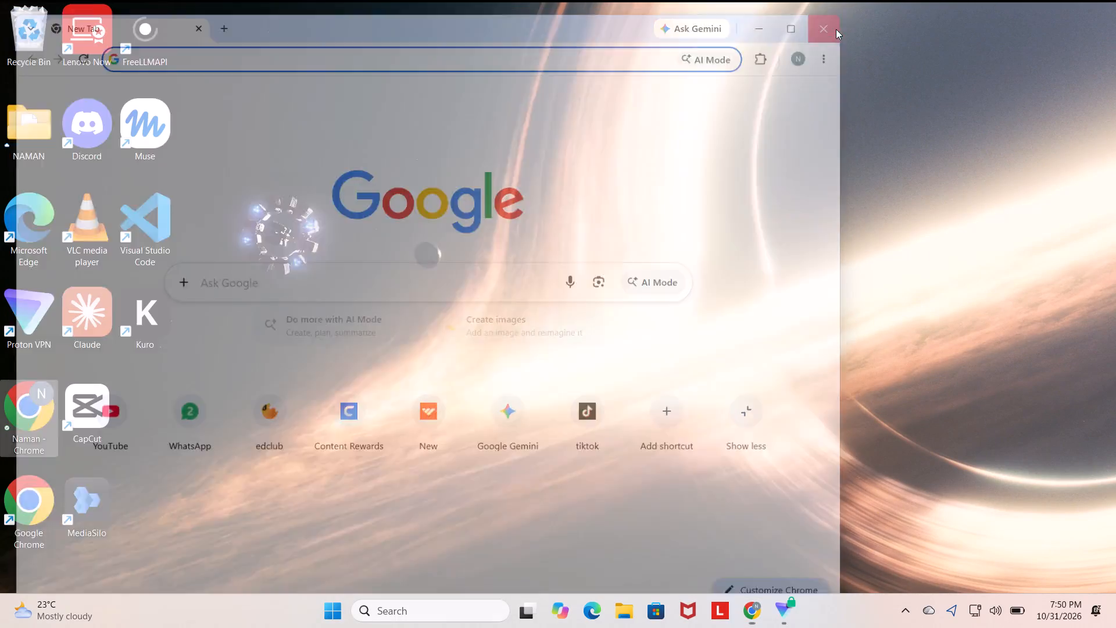
Relaunch CapCut from the desktop.
click(96, 404)
click(99, 399)
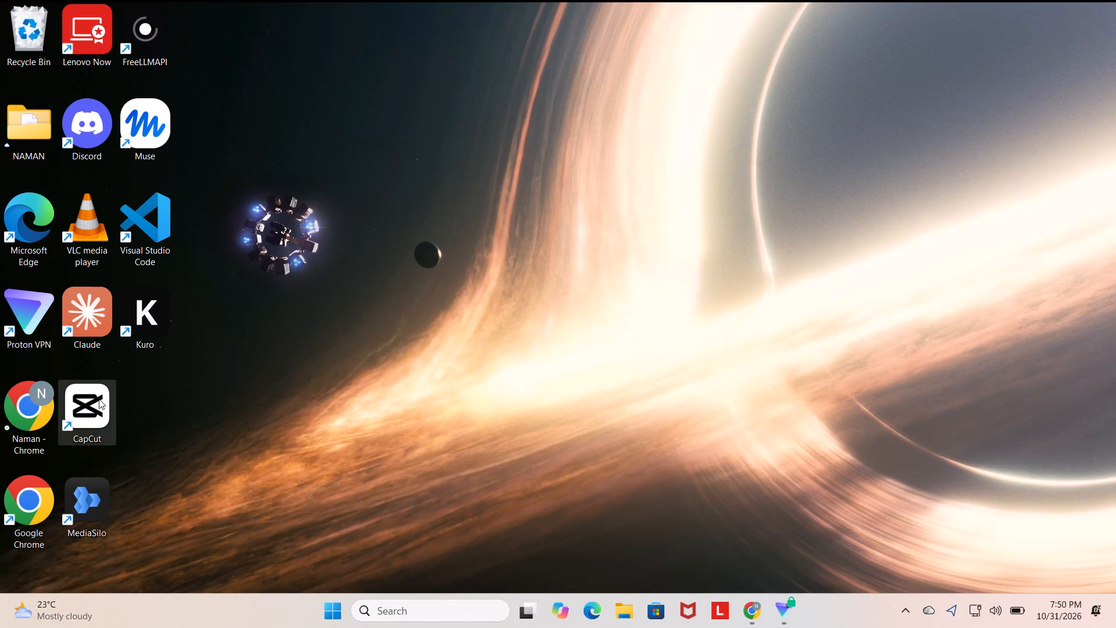
double_click(98, 401)
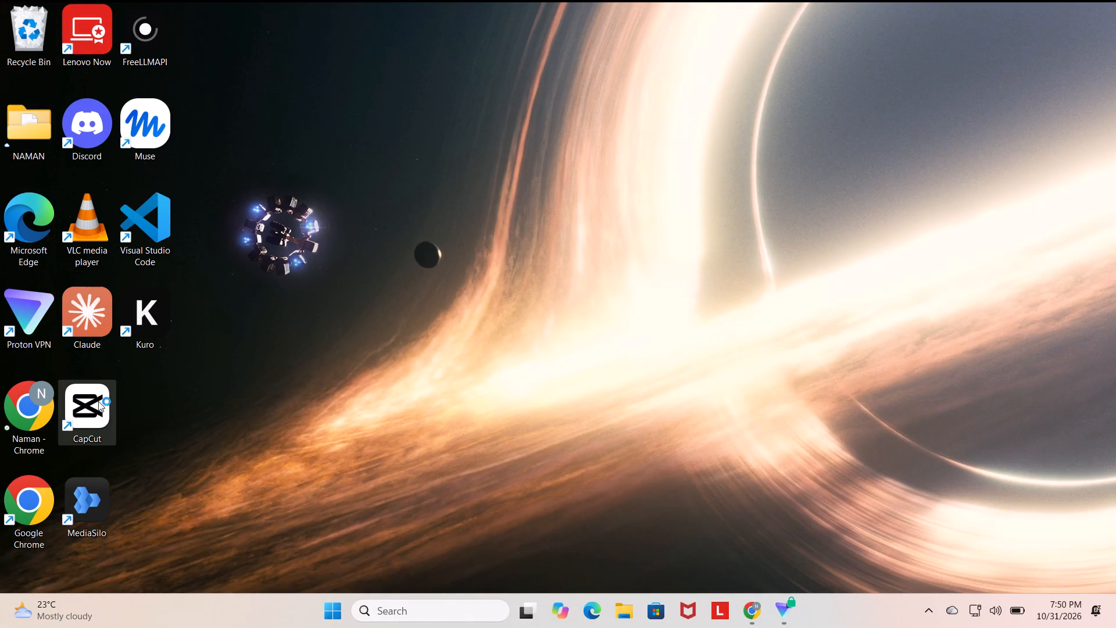
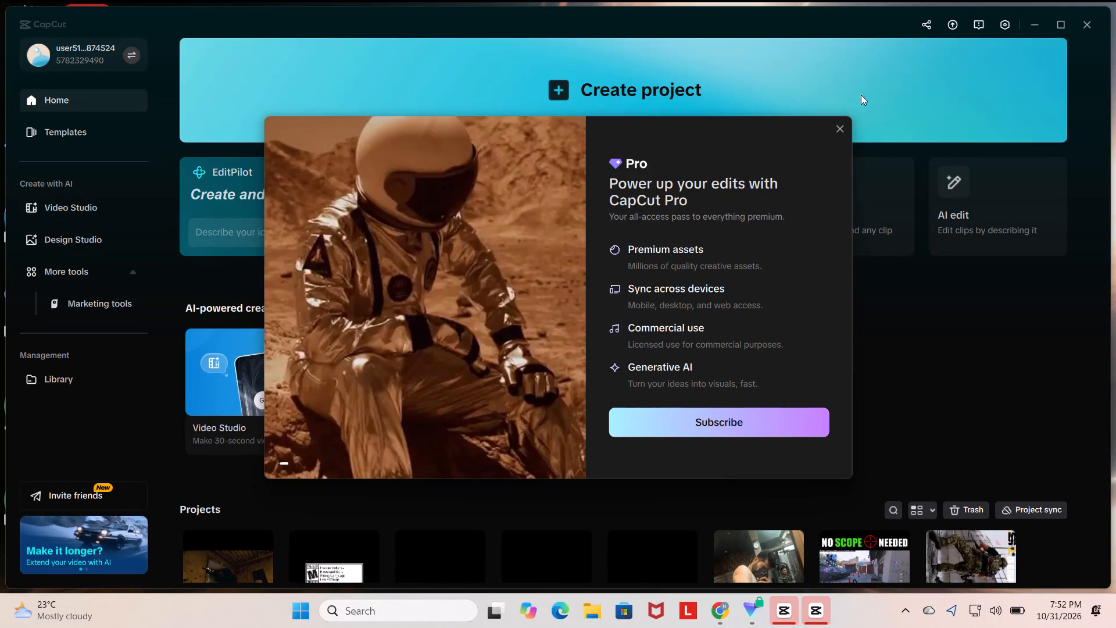
Dismiss the Pro subscription offer and open the 1031 (1) project.
click(845, 128)
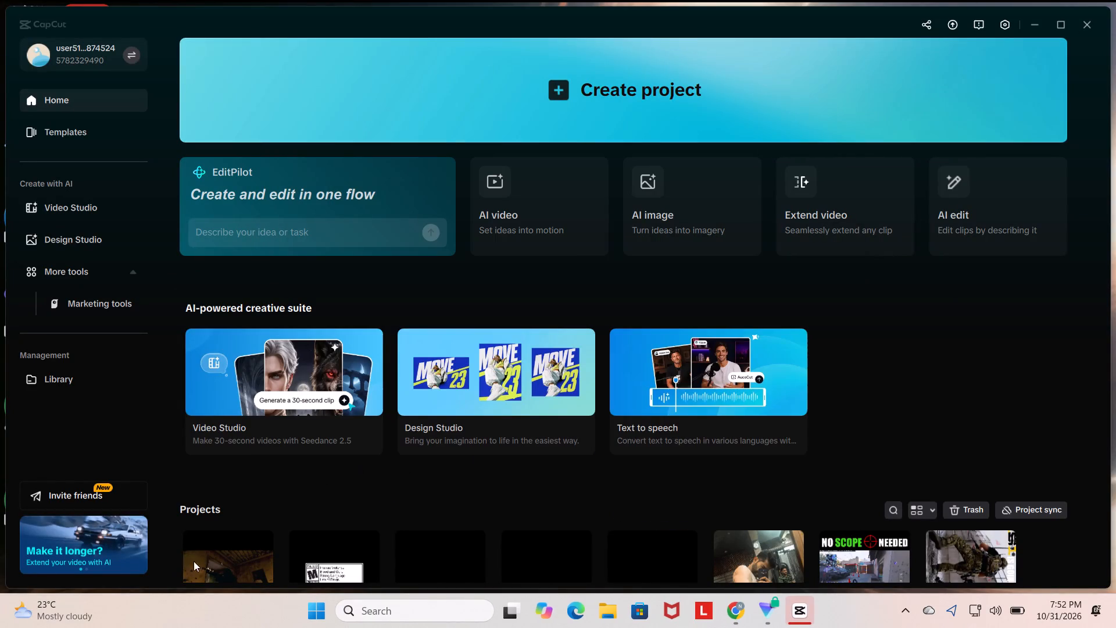
scroll(268, 430, down, 2)
double_click(230, 519)
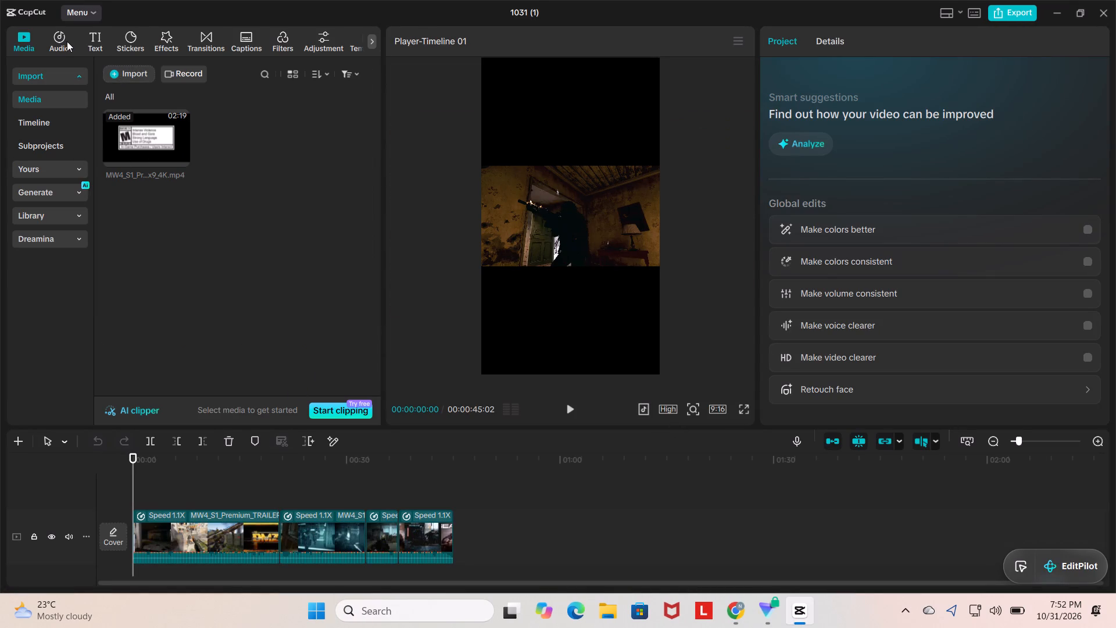
Add a default text clip on a track above the trailer clips and extend it to the end of the video.
click(96, 42)
drag(133, 103, 161, 503)
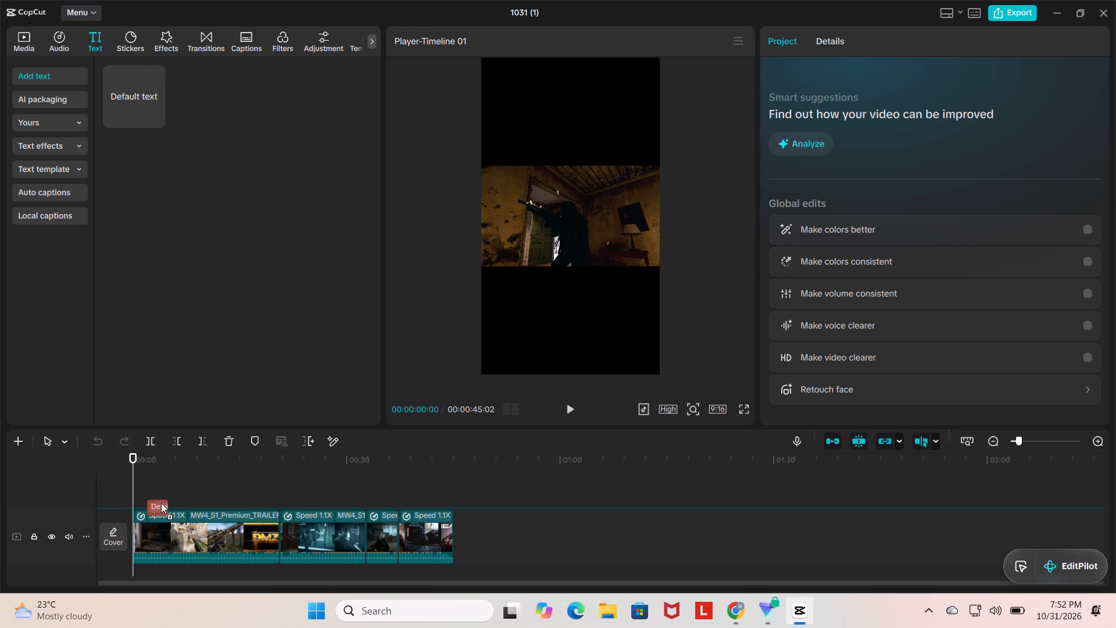
drag(161, 503, 134, 493)
drag(153, 496, 493, 491)
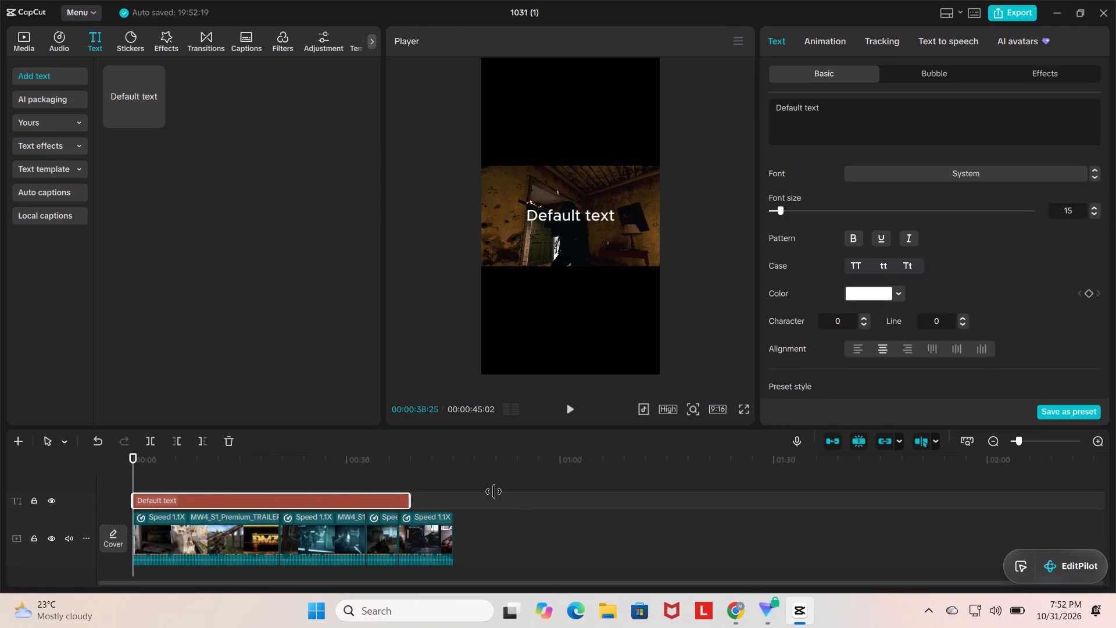
drag(493, 491, 449, 502)
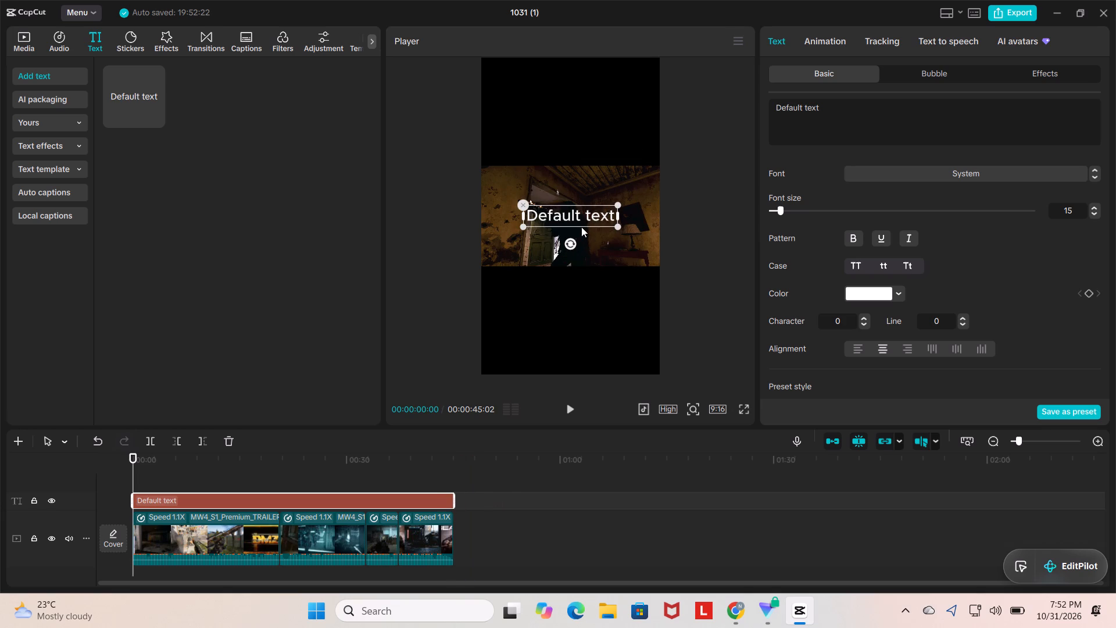
Move the text into the black area above the video picture and enlarge it slightly.
drag(581, 227, 568, 142)
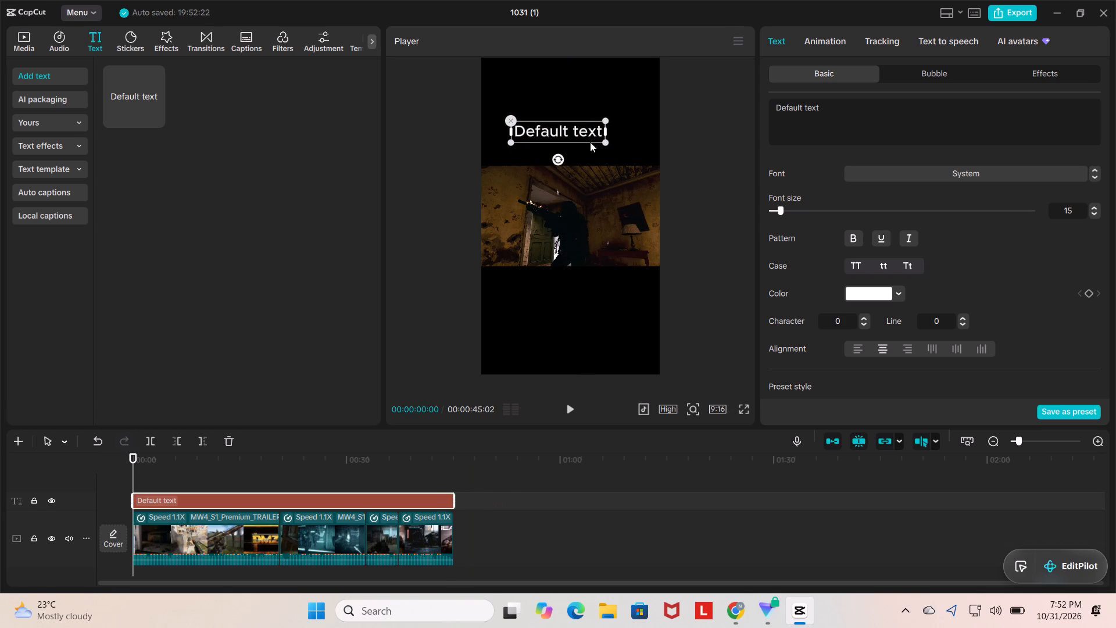
drag(602, 144, 639, 151)
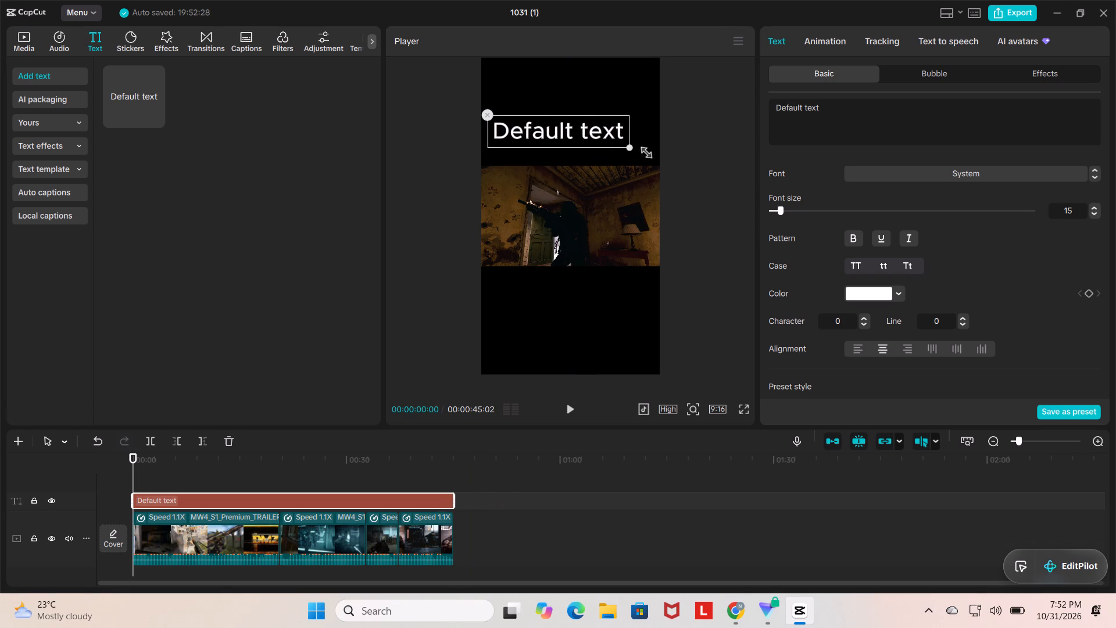
drag(639, 151, 614, 152)
Replace the default text with "COD MW SEASON 1".
click(842, 103)
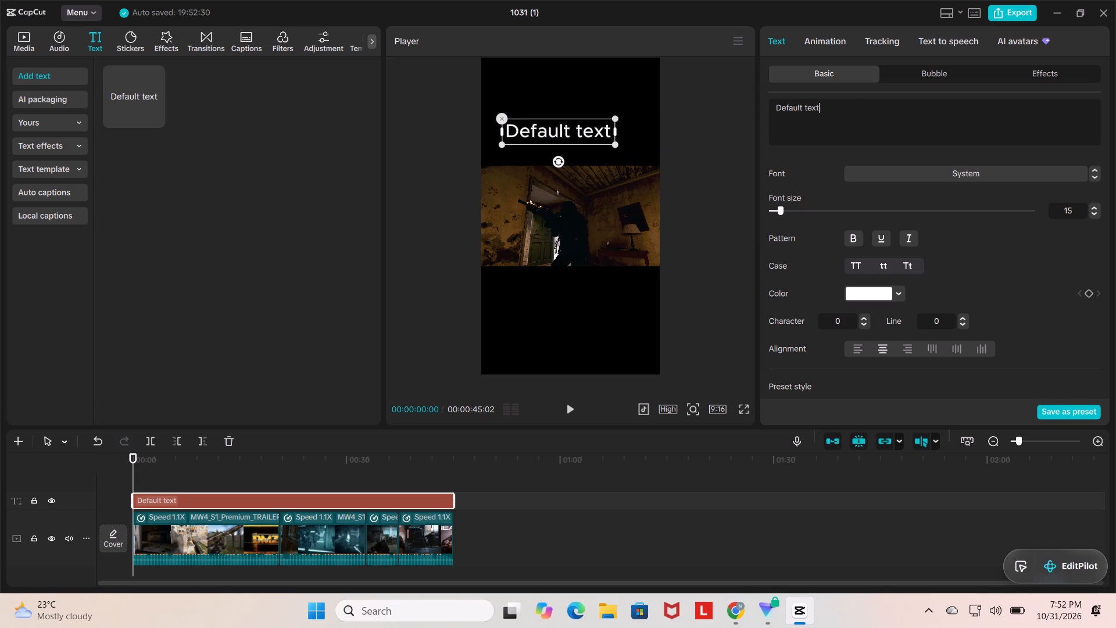
key(BackSpace)
key(BackSpace)
key(BackSpace)
key(BackSpace)
key(BackSpace)
key(BackSpace)
key(BackSpace)
key(BackSpace)
key(BackSpace)
key(BackSpace)
key(BackSpace)
key(BackSpace)
key(BackSpace)
key(BackSpace)
key(BackSpace)
key(BackSpace)
key(BackSpace)
key(BackSpace)
key(BackSpace)
key(BackSpace)
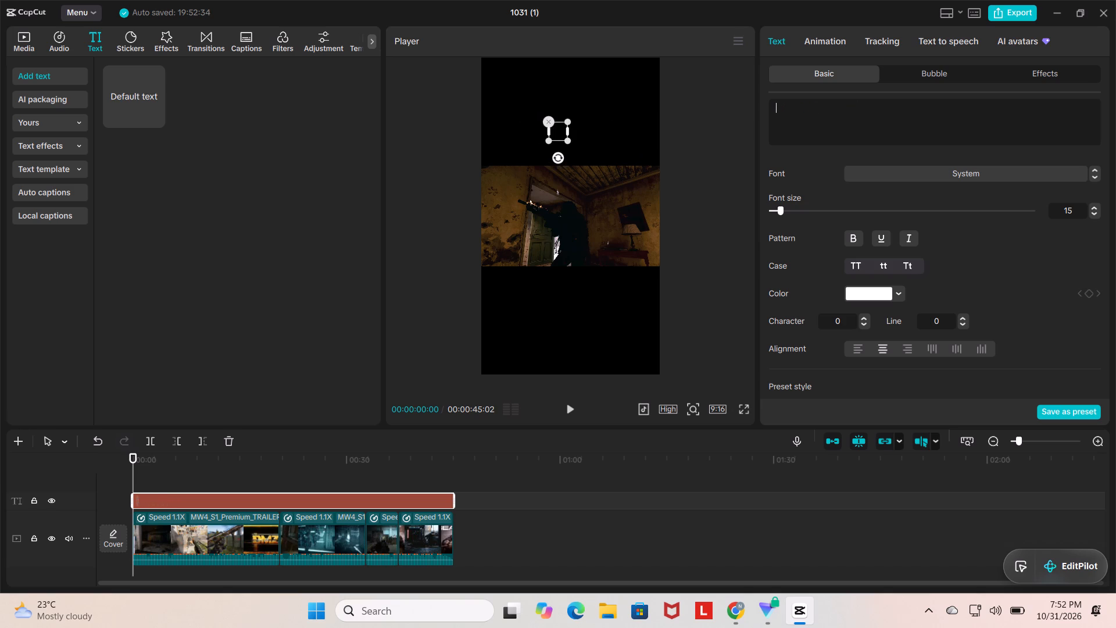
text(co)
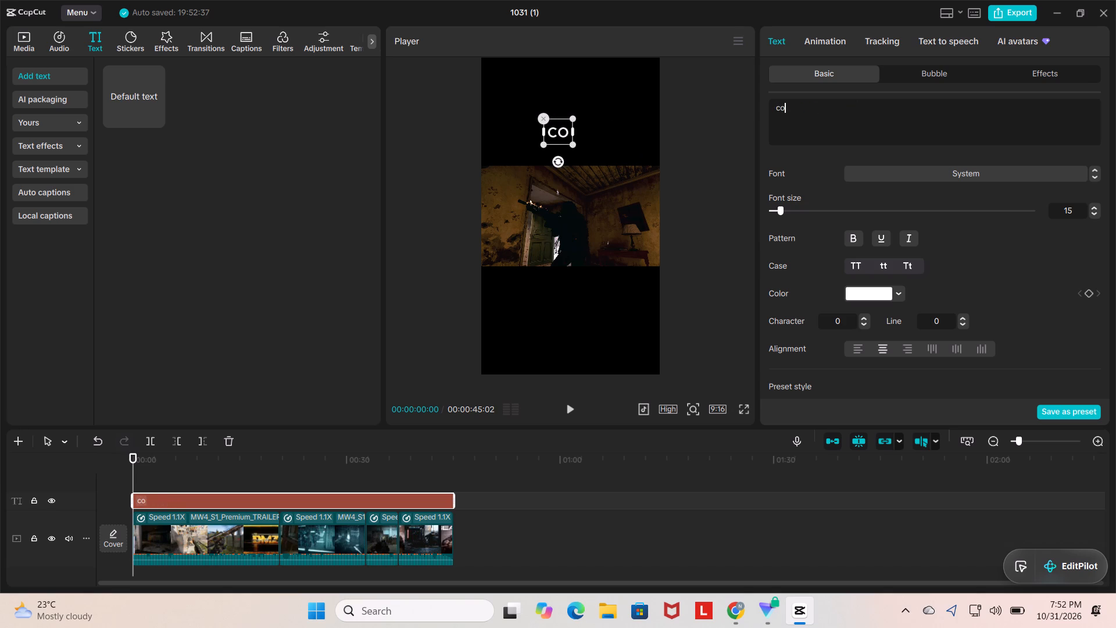
key(BackSpace)
key(BackSpace)
key(BackSpace)
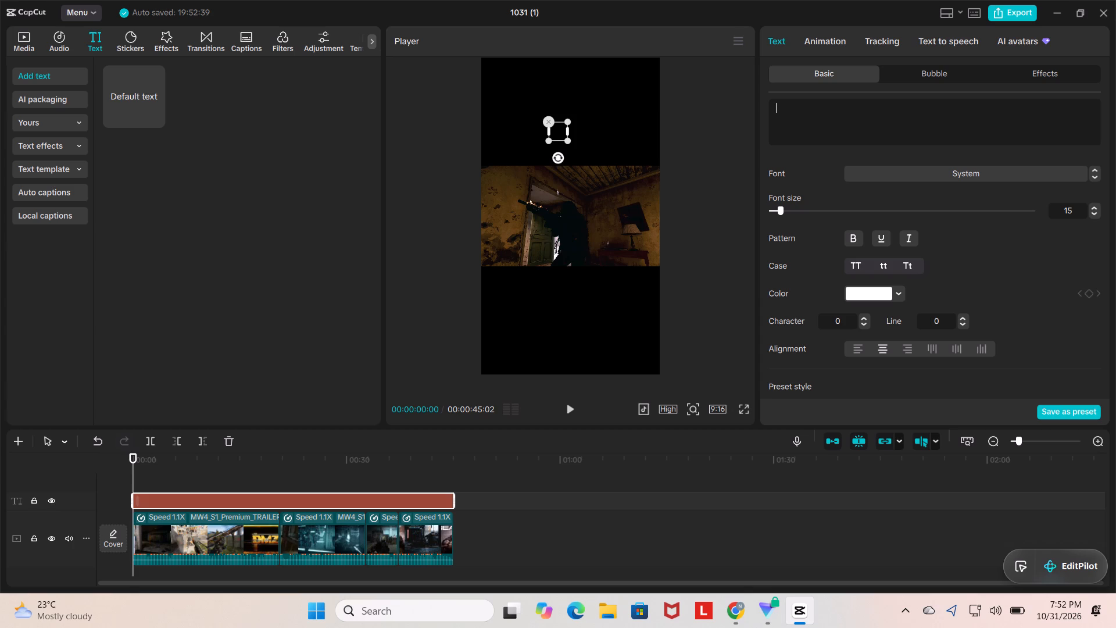
text(COD M)
text(W)
key(space)
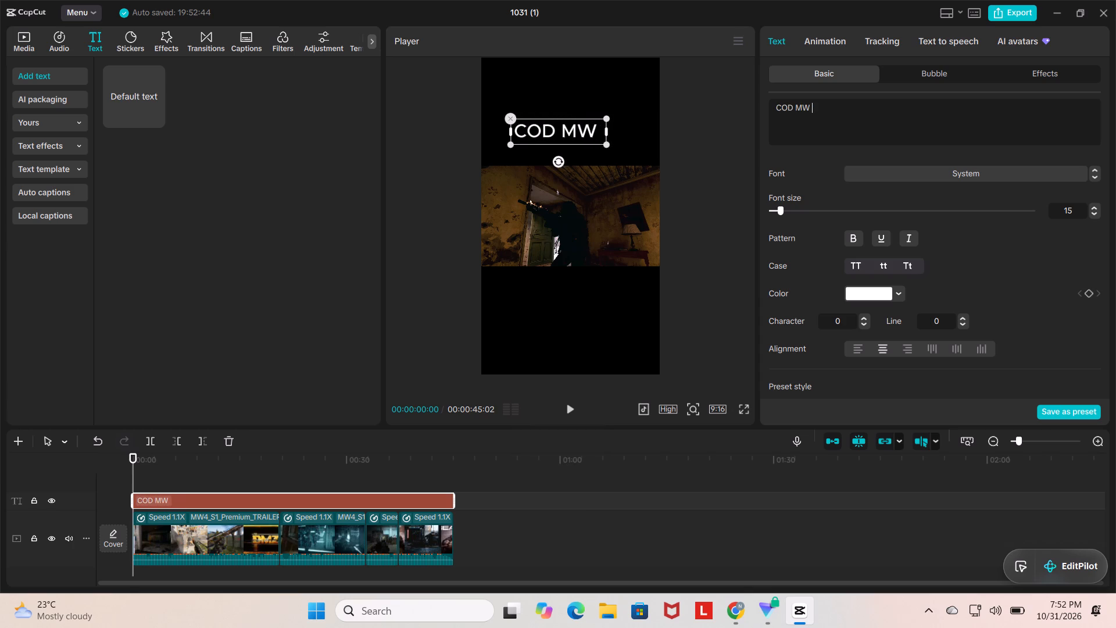
text(SEASON)
key(space)
key(1)
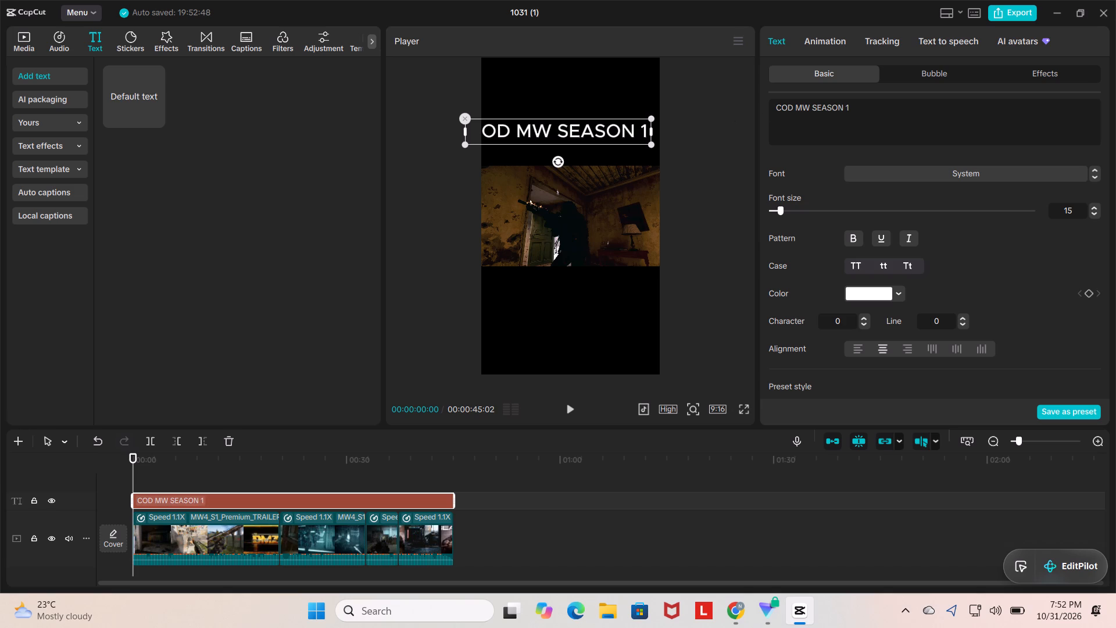
Select the entire title text and set its font to Impact.
drag(863, 116, 827, 115)
drag(855, 106, 818, 108)
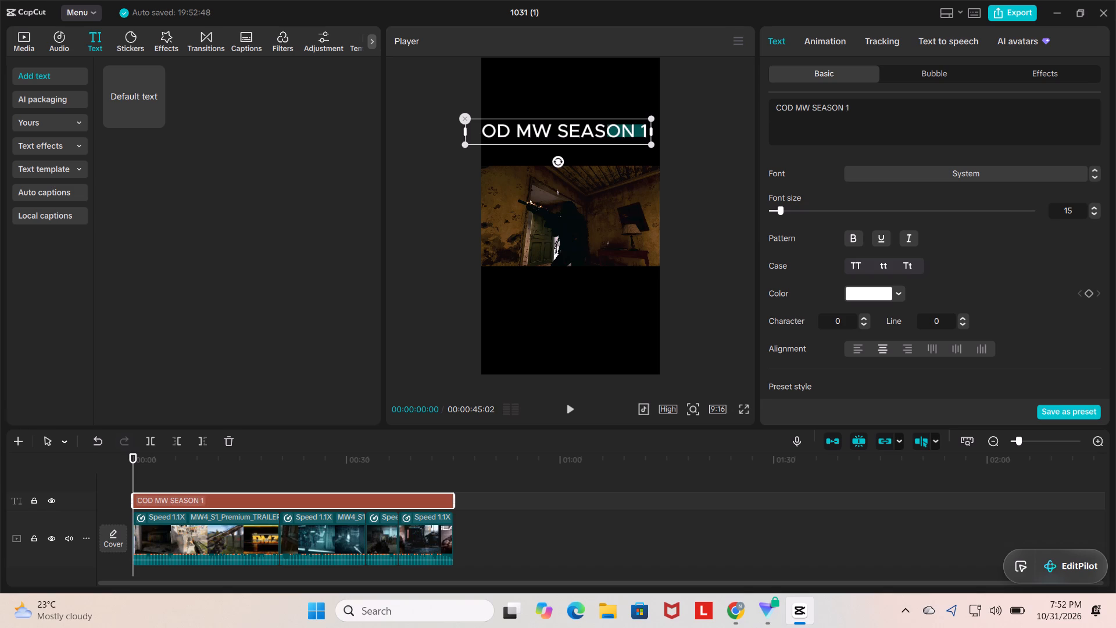
drag(818, 108, 746, 113)
drag(839, 101, 822, 104)
drag(892, 105, 872, 111)
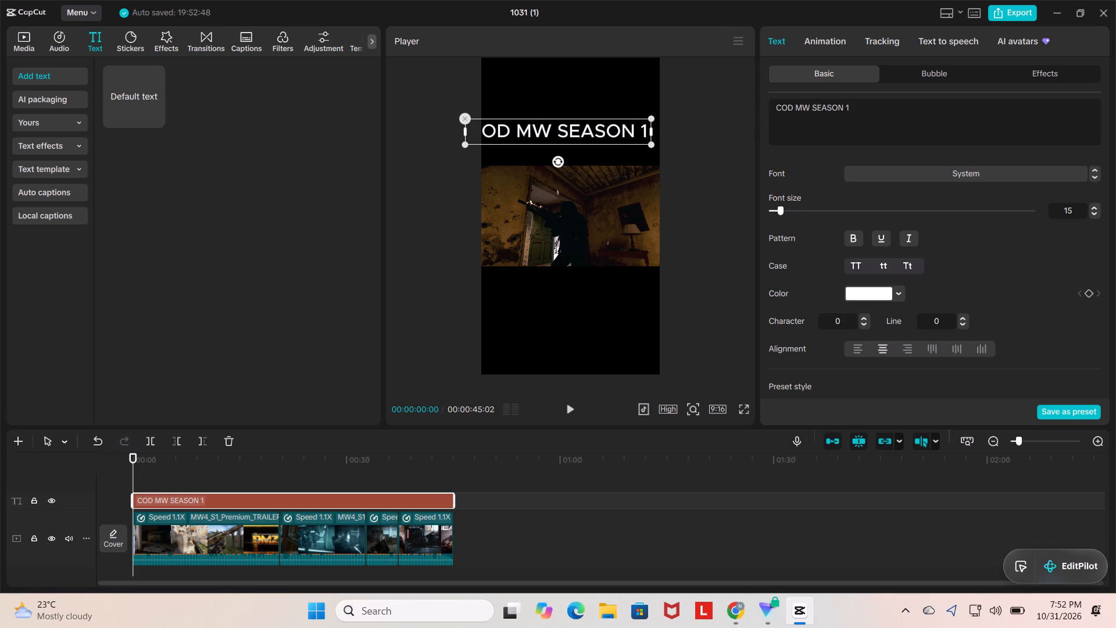
drag(872, 111, 799, 112)
drag(904, 113, 779, 106)
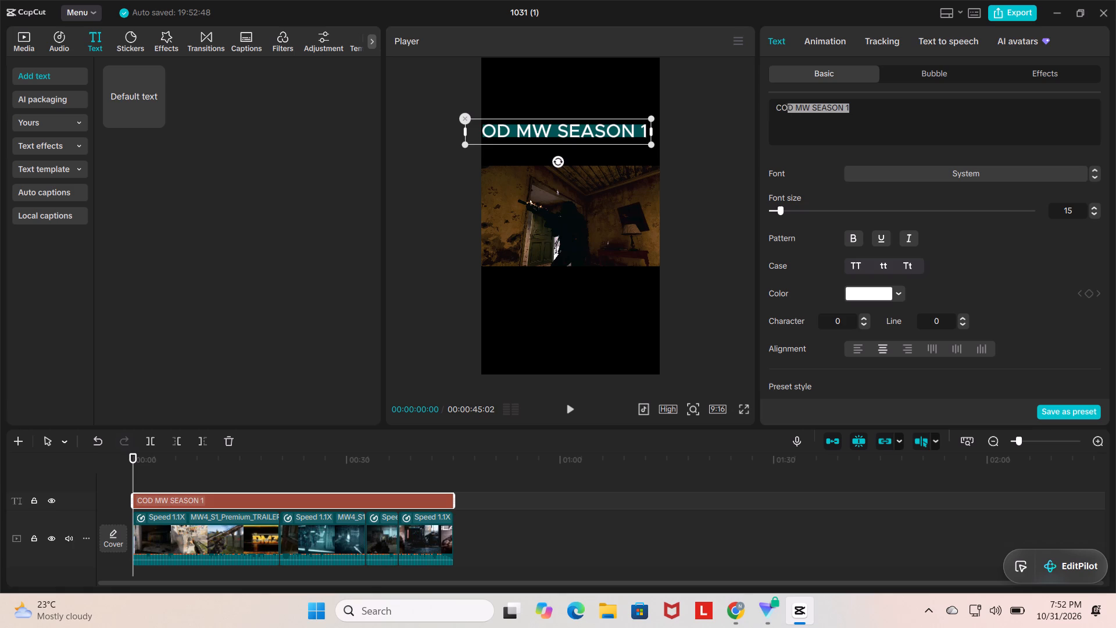
drag(779, 106, 768, 108)
click(918, 179)
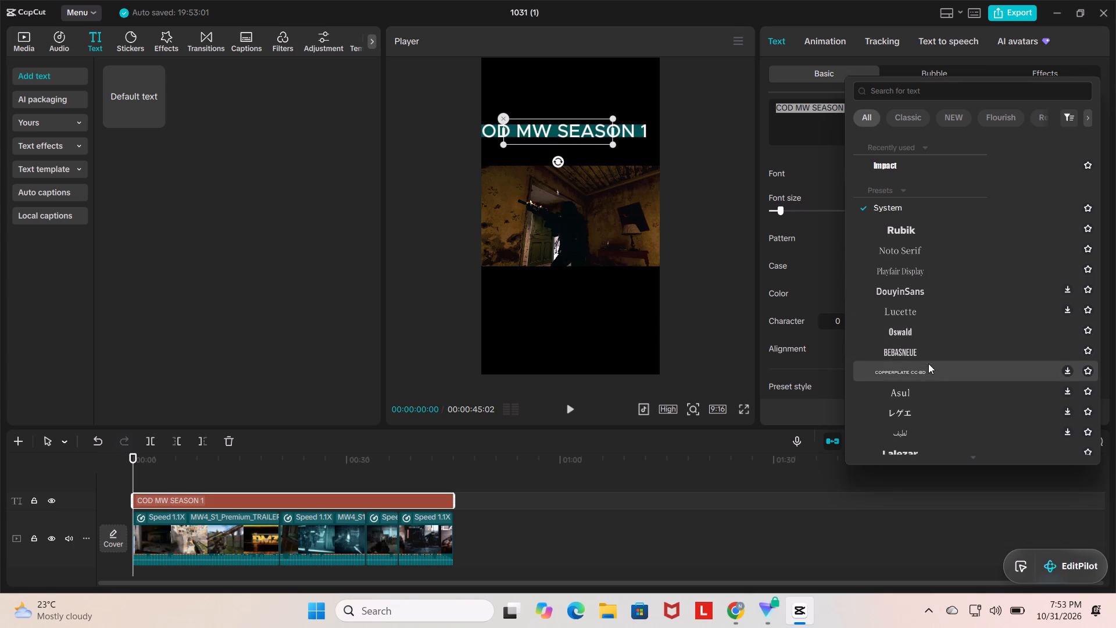
click(924, 158)
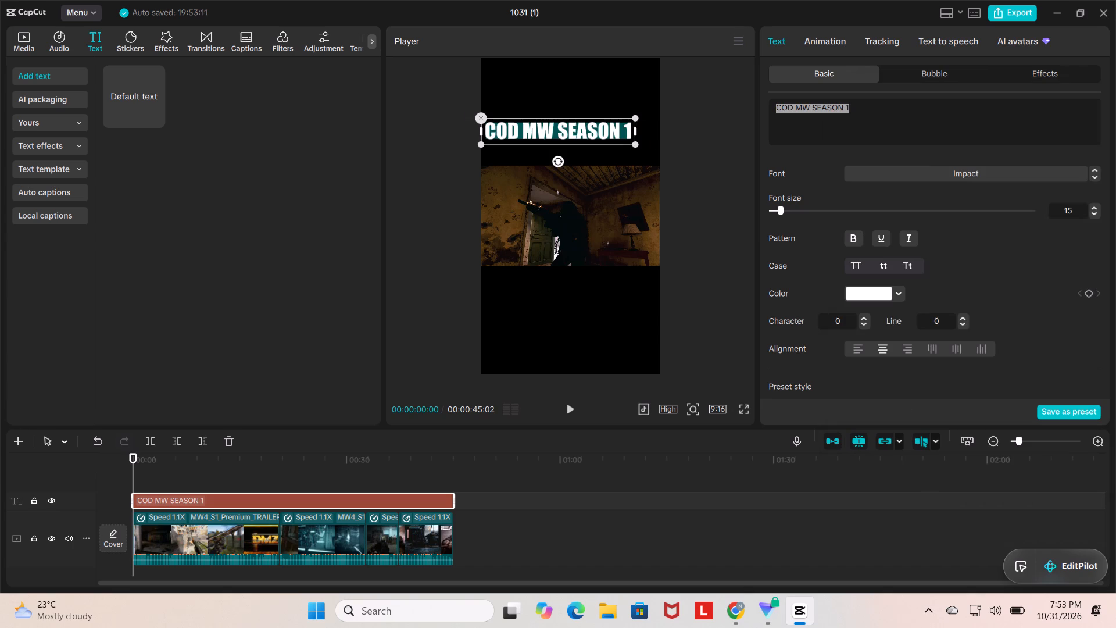
Look through the available fonts for the title, comparing the downloadable and installed ones against Impact.
click(961, 178)
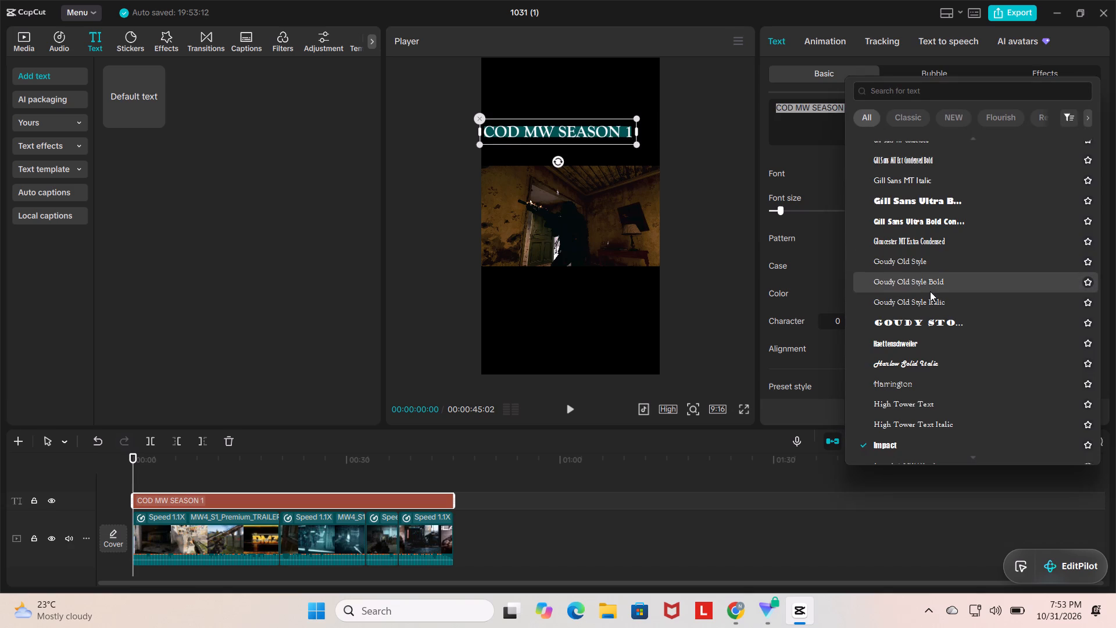
scroll(939, 209, up, 2)
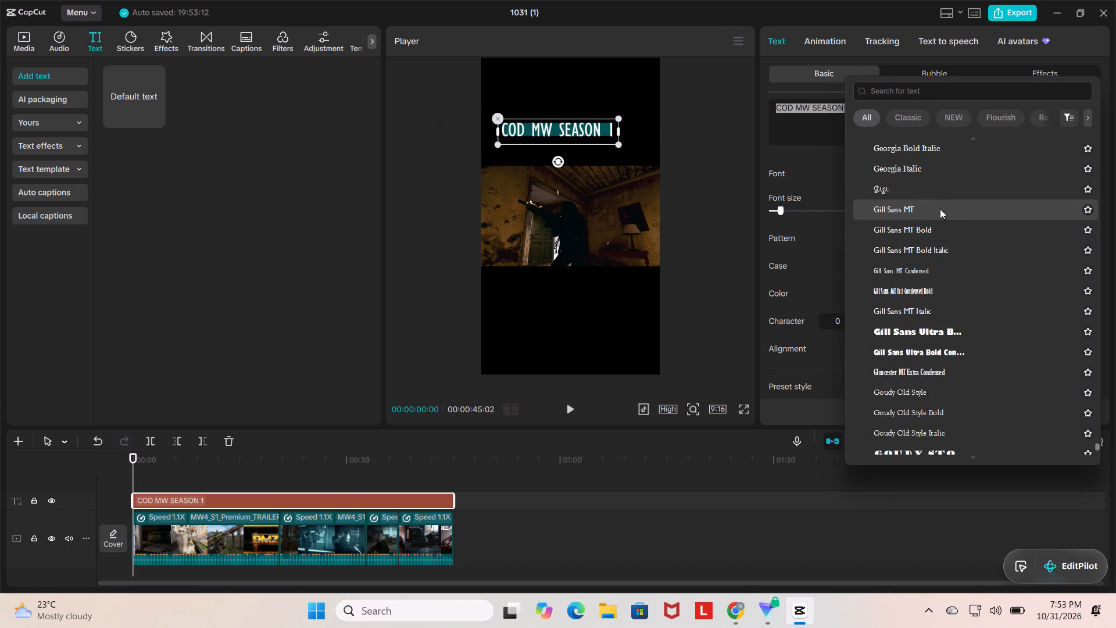
scroll(942, 209, up, 20)
scroll(942, 209, up, 20)
scroll(942, 209, up, 2)
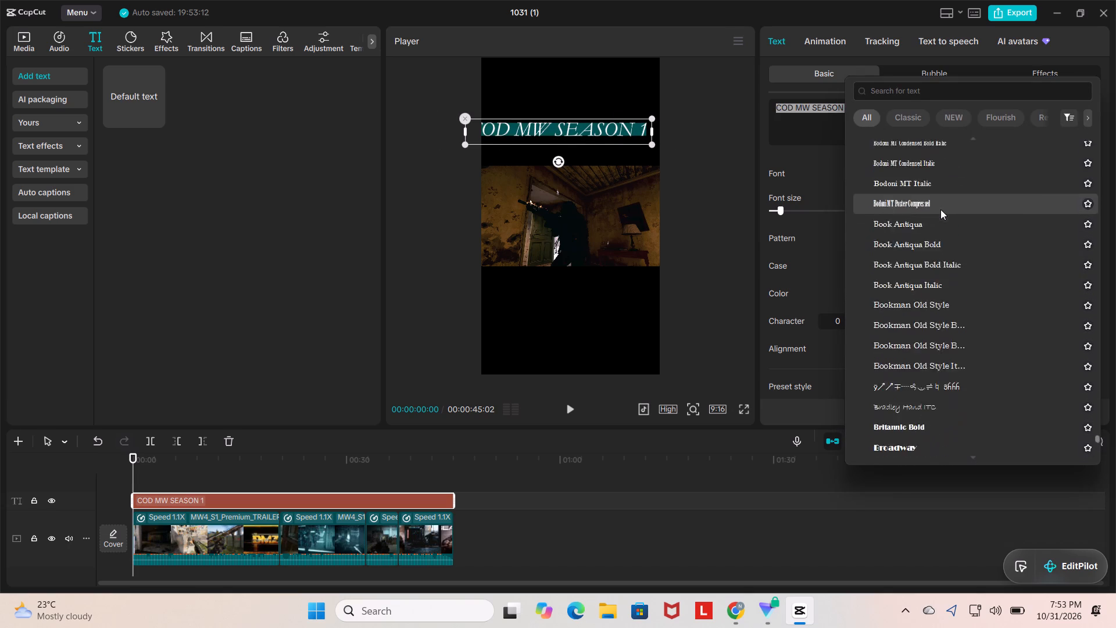
scroll(940, 209, up, 18)
scroll(938, 212, up, 20)
scroll(938, 212, up, 6)
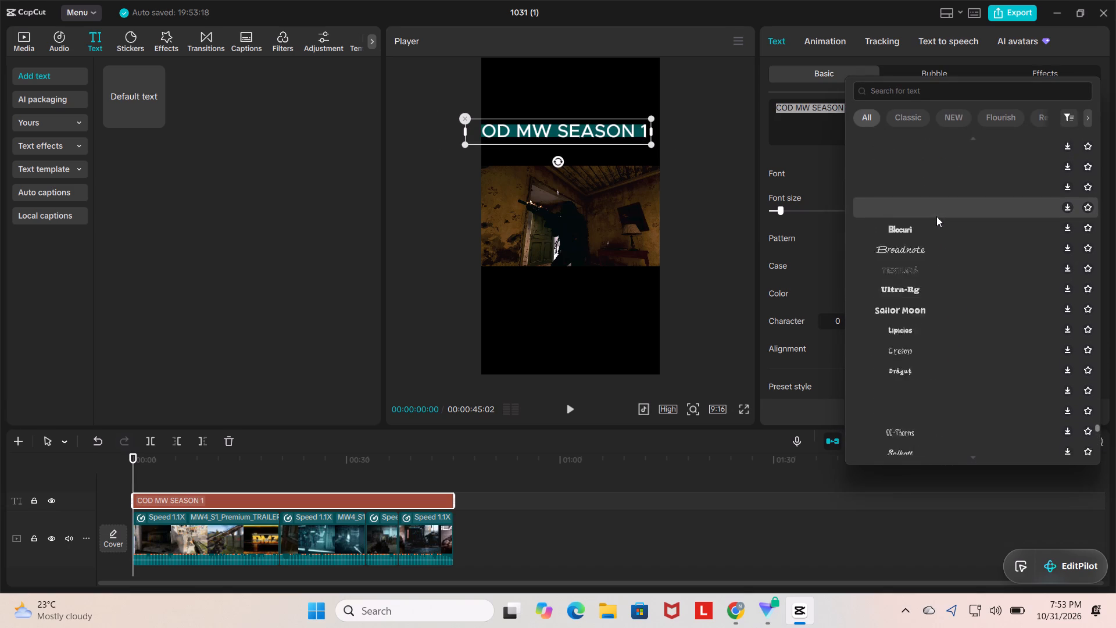
scroll(936, 216, up, 20)
scroll(936, 216, up, 20)
scroll(936, 216, up, 16)
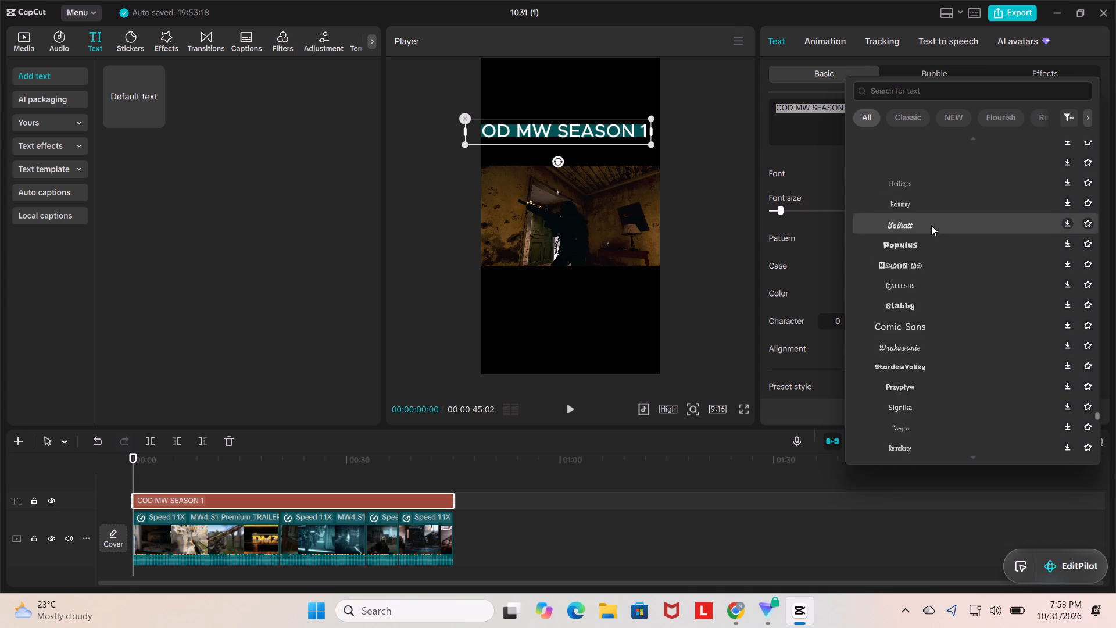
scroll(931, 225, up, 20)
scroll(931, 225, up, 20)
scroll(931, 225, up, 1)
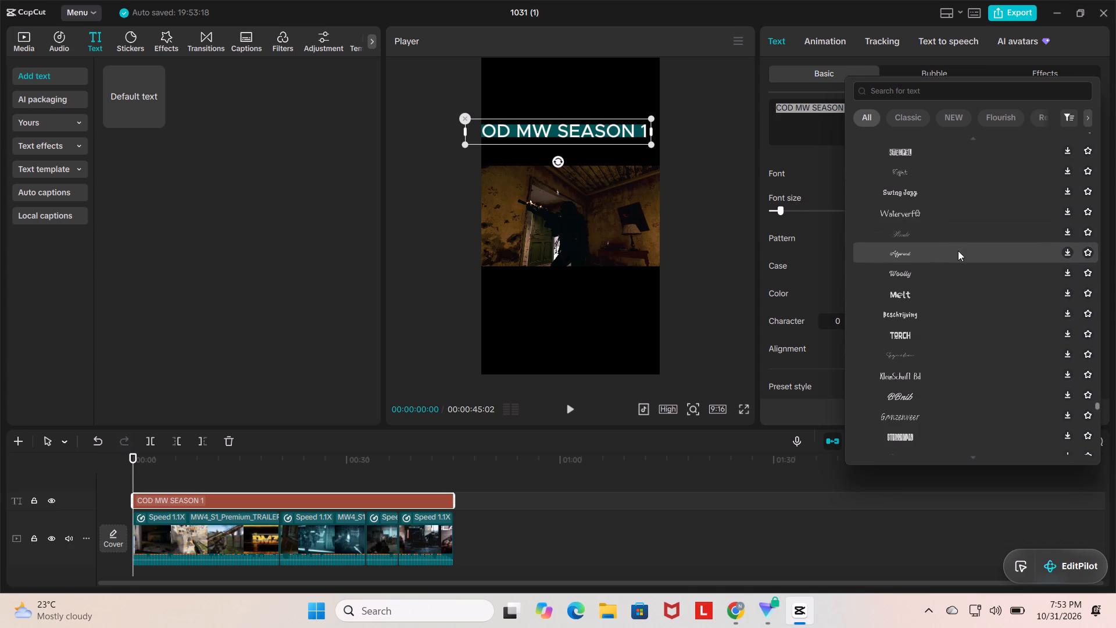
scroll(981, 439, down, 20)
scroll(981, 439, down, 20)
scroll(981, 439, down, 1)
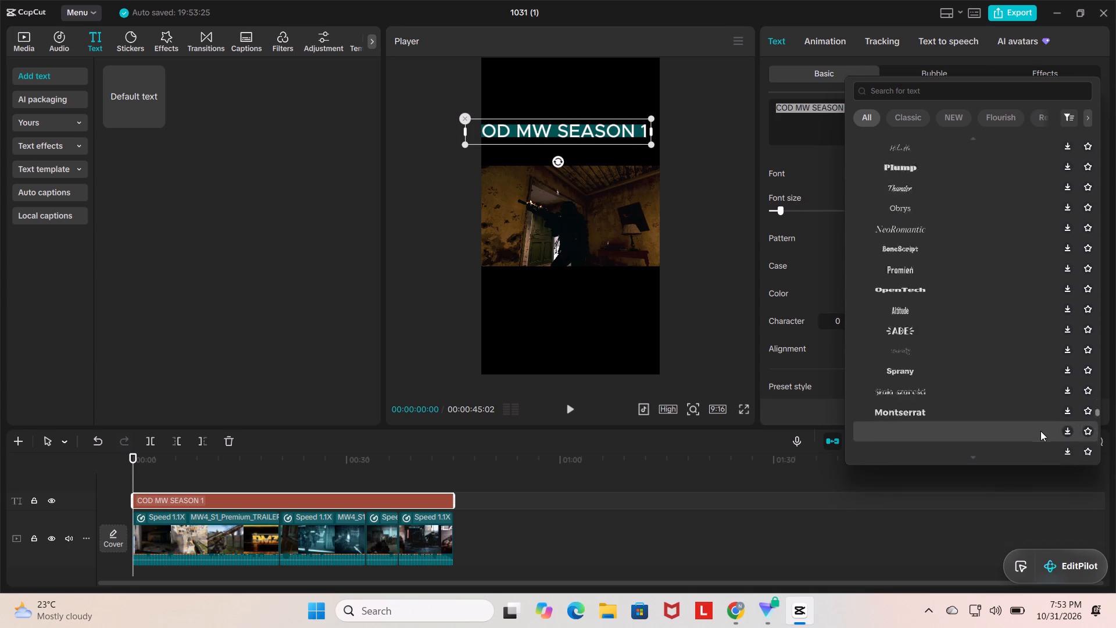
scroll(1040, 431, down, 7)
middle_click(1041, 431)
scroll(1011, 408, up, 1)
middle_click(1011, 408)
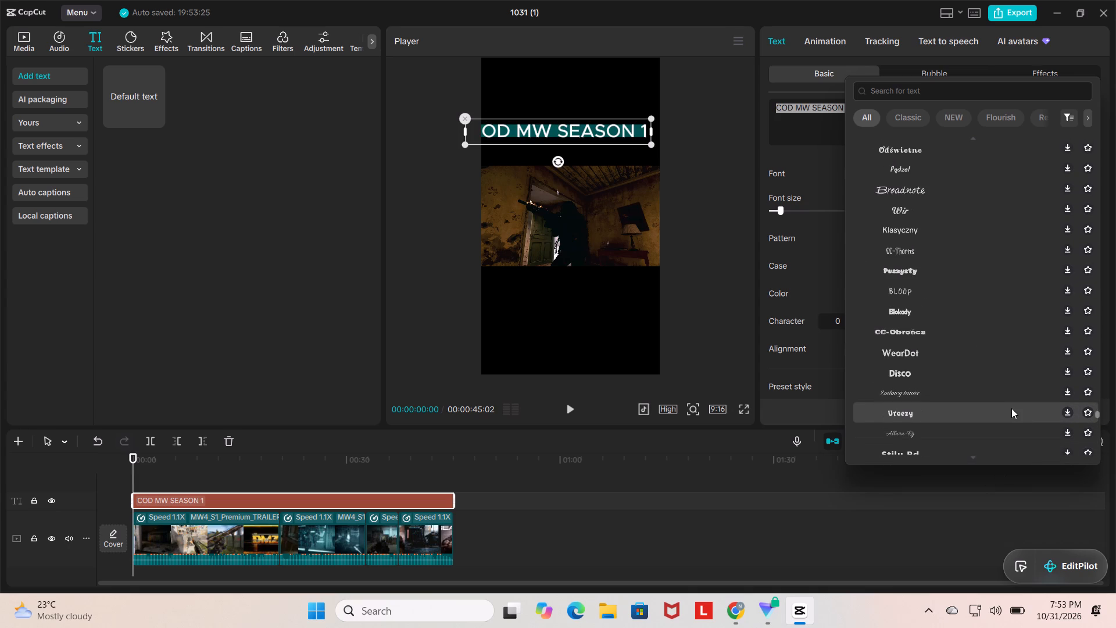
middle_click(1011, 409)
scroll(1000, 505, up, 1)
scroll(996, 463, down, 4)
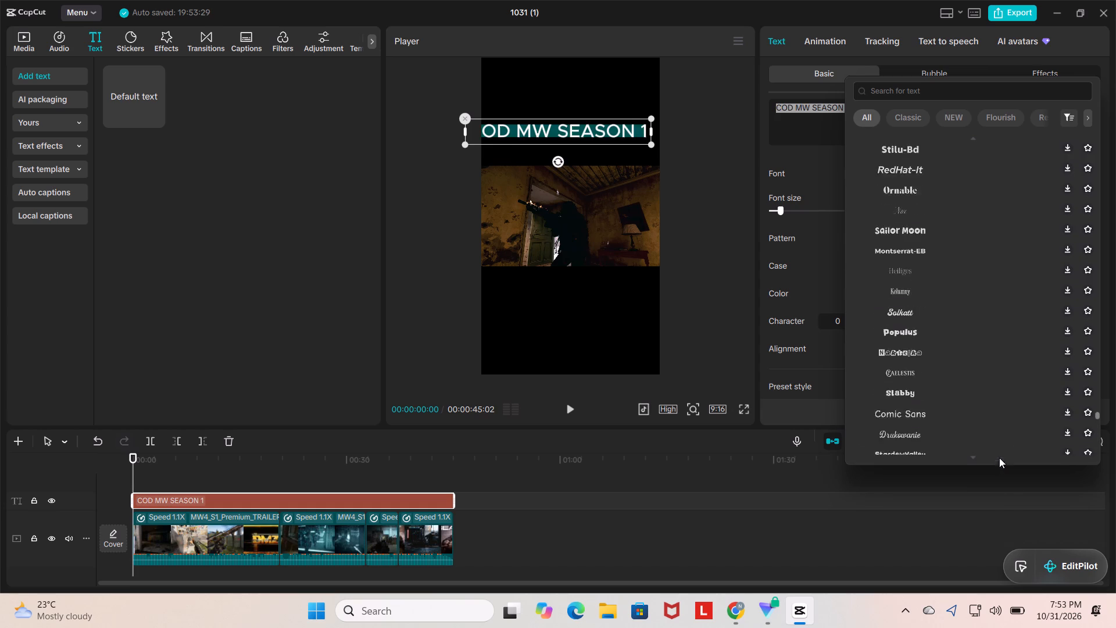
scroll(1092, 326, down, 20)
scroll(1092, 326, down, 20)
scroll(1092, 326, down, 6)
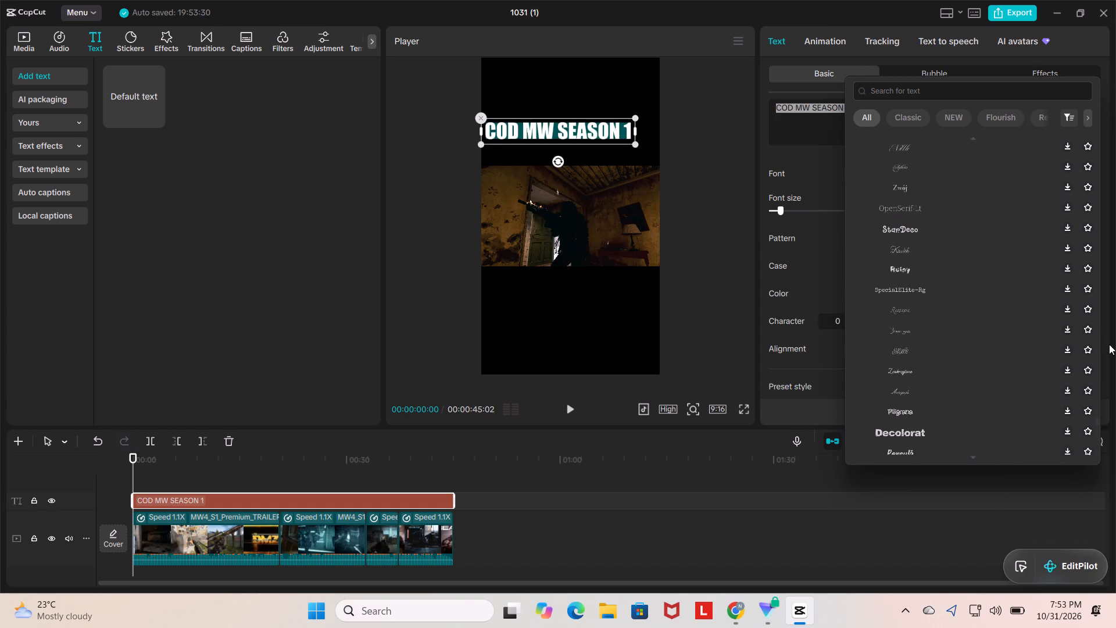
scroll(1109, 344, down, 1)
scroll(1068, 378, down, 20)
scroll(1068, 378, down, 9)
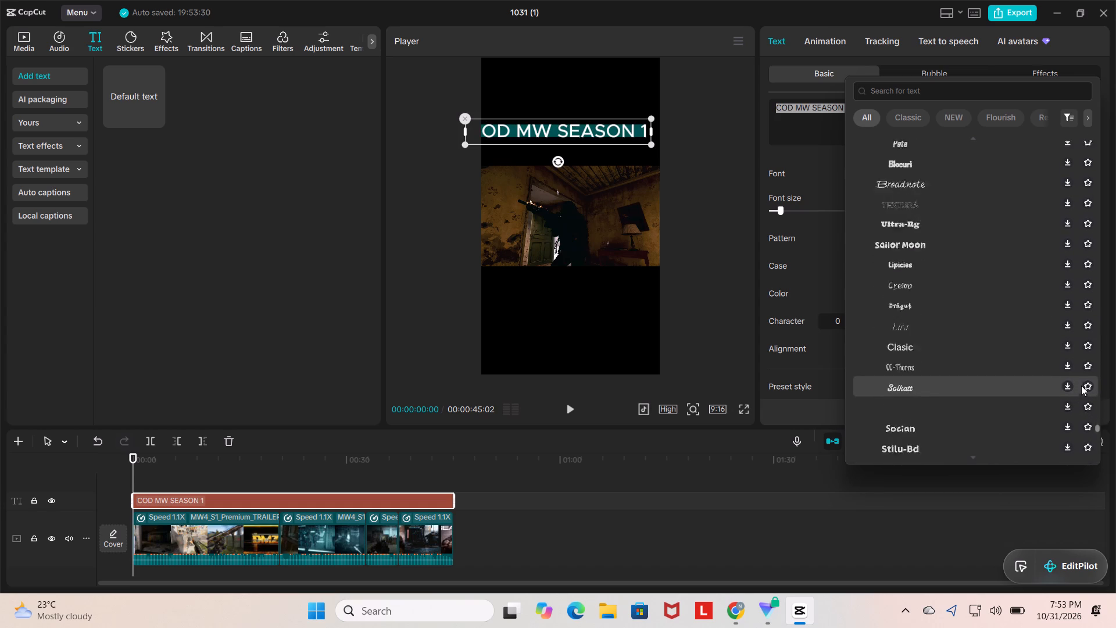
scroll(1081, 386, down, 20)
scroll(1081, 386, down, 20)
scroll(1081, 386, down, 6)
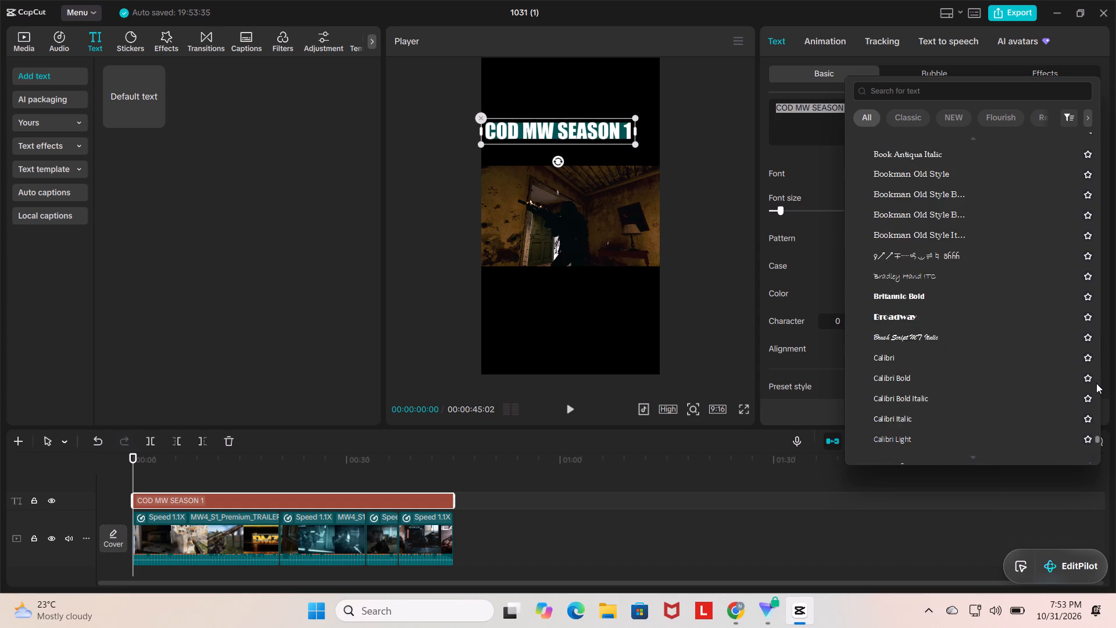
scroll(1096, 383, down, 20)
scroll(1096, 383, down, 20)
scroll(1096, 383, down, 2)
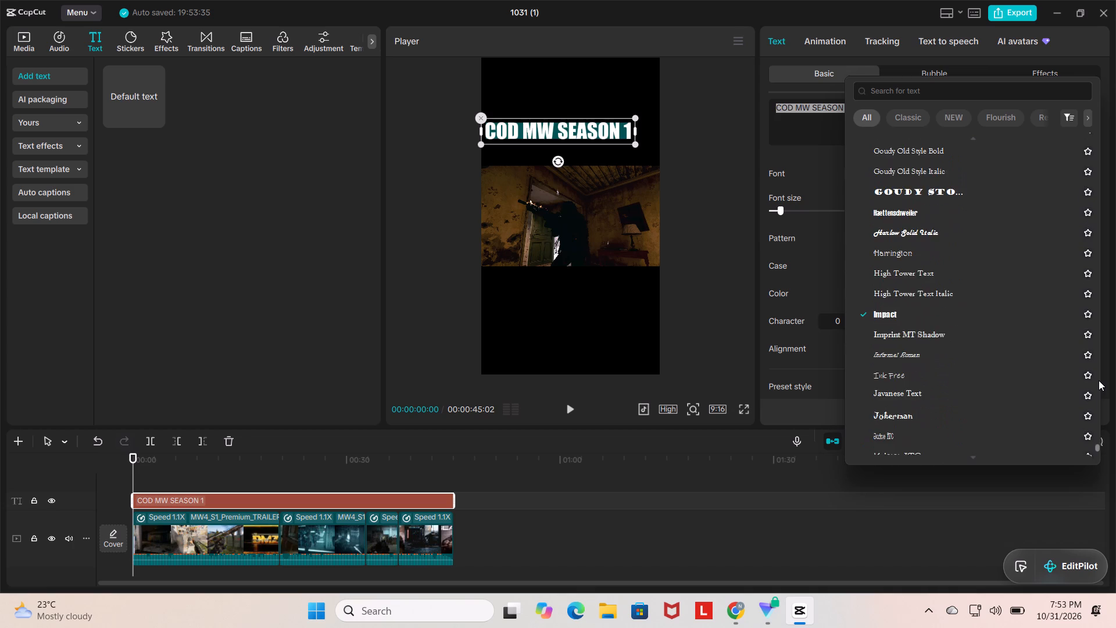
scroll(1099, 380, down, 19)
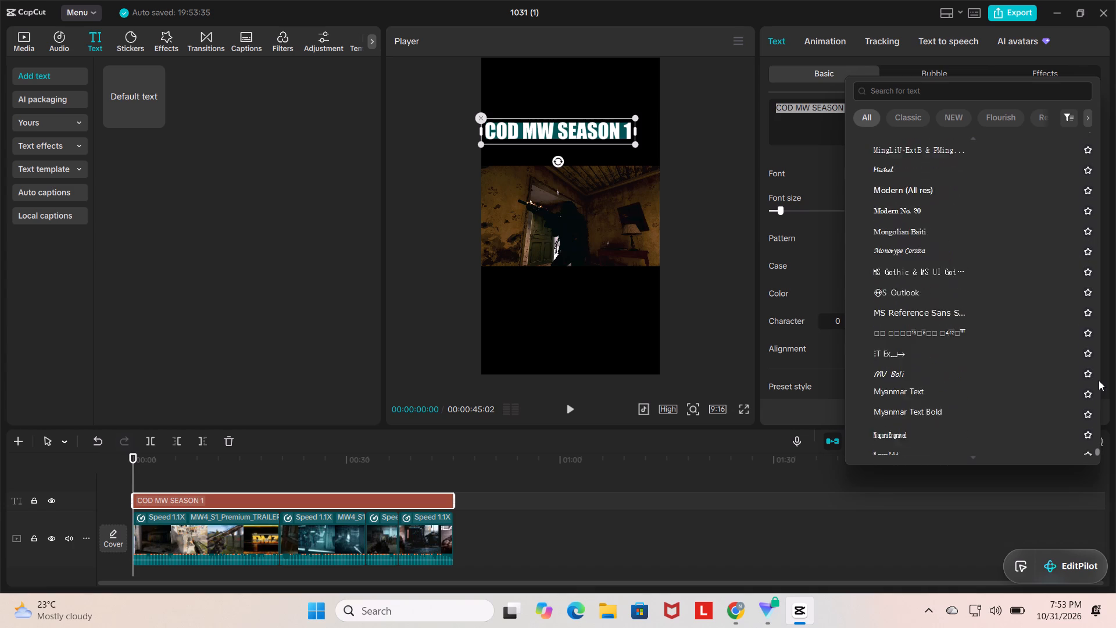
scroll(1099, 380, down, 14)
right_drag(1093, 375, 1060, 330)
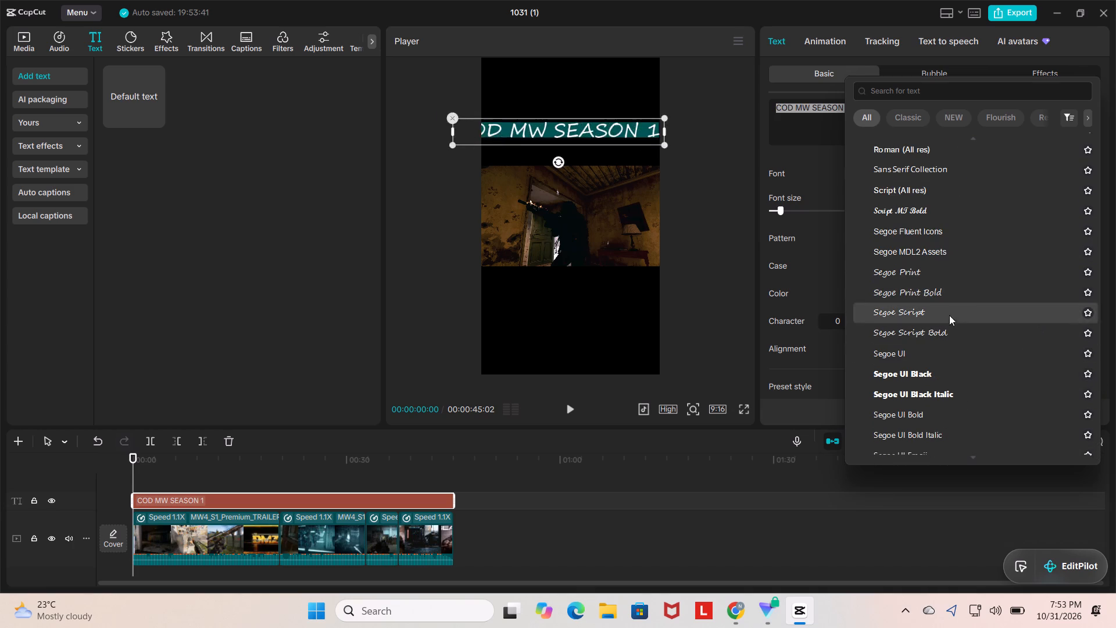
scroll(1010, 225, down, 3)
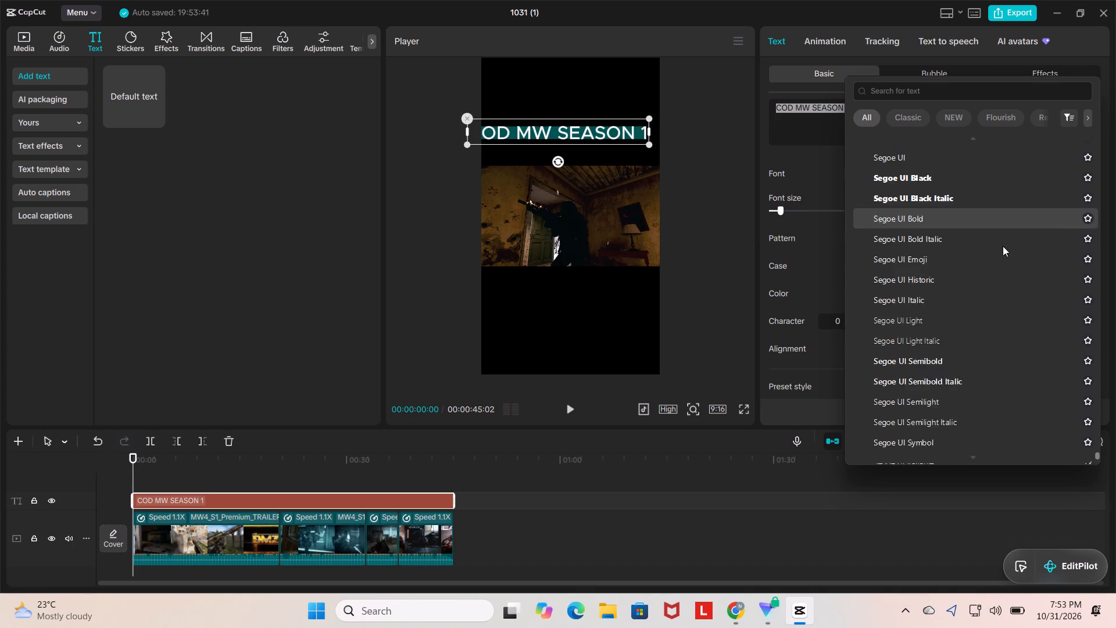
scroll(1003, 246, down, 19)
scroll(996, 309, down, 8)
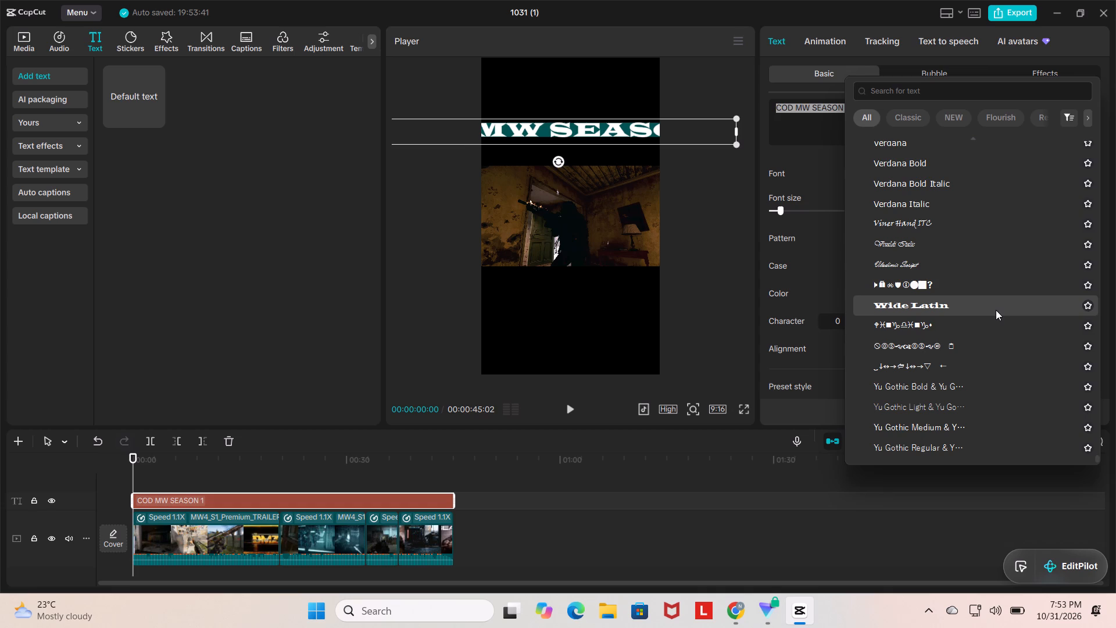
scroll(996, 310, down, 2)
click(728, 117)
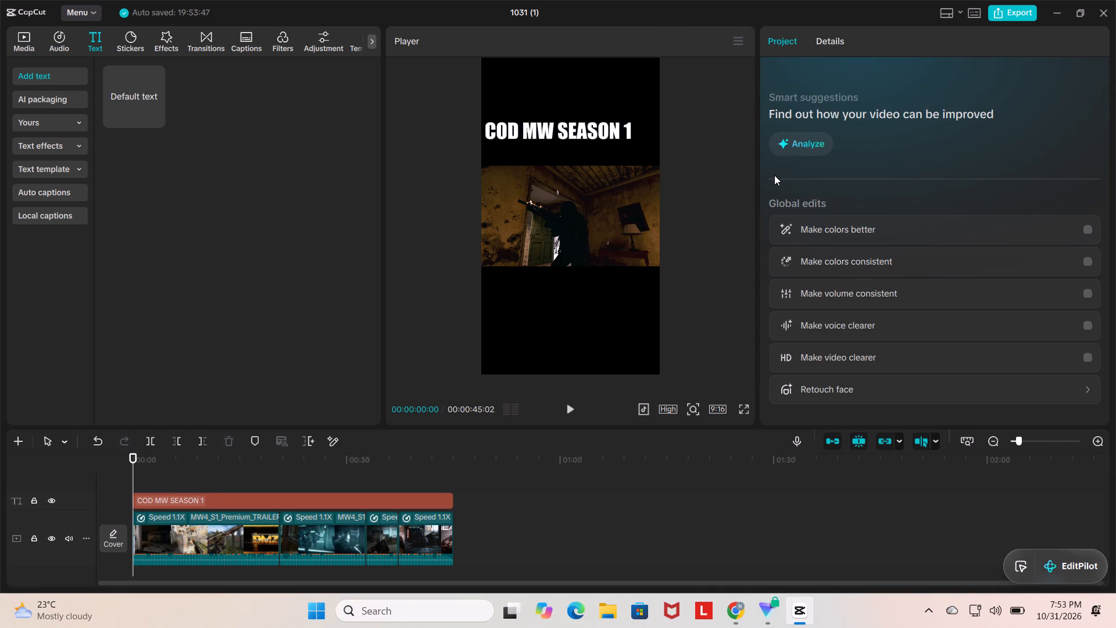
Reselect the "COD MW SEASON 1" title and set its font to Volgin.
click(525, 122)
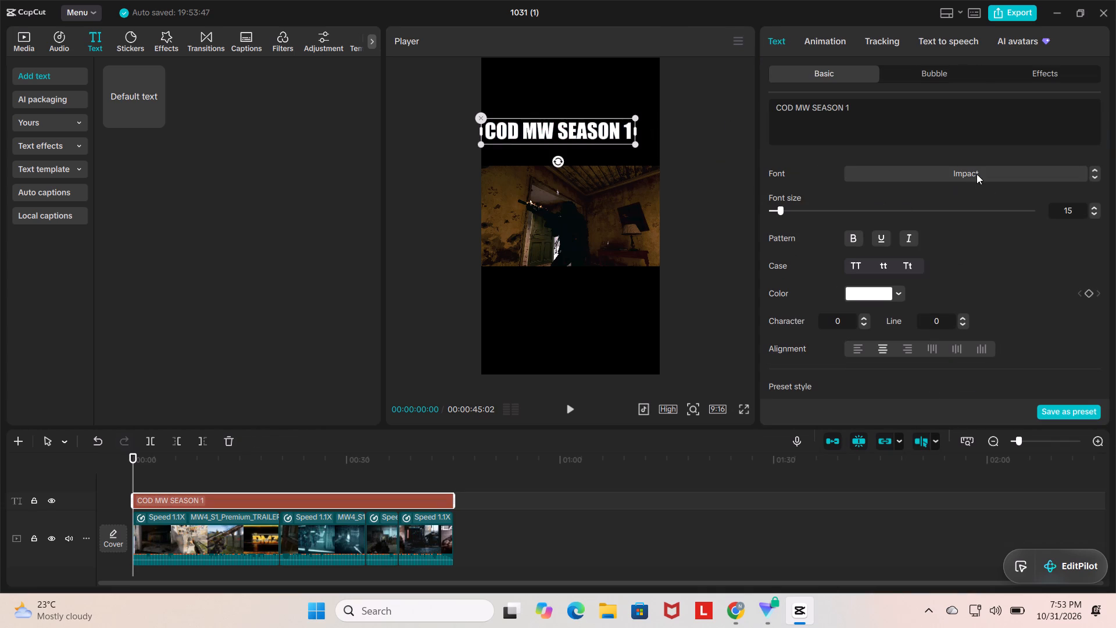
click(977, 174)
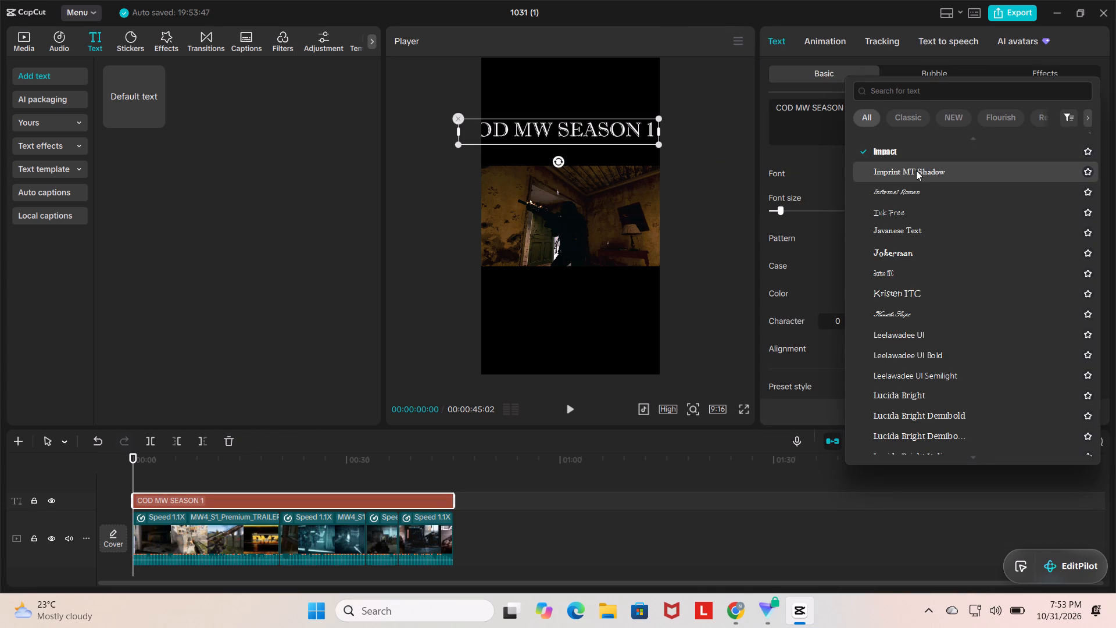
scroll(916, 170, up, 9)
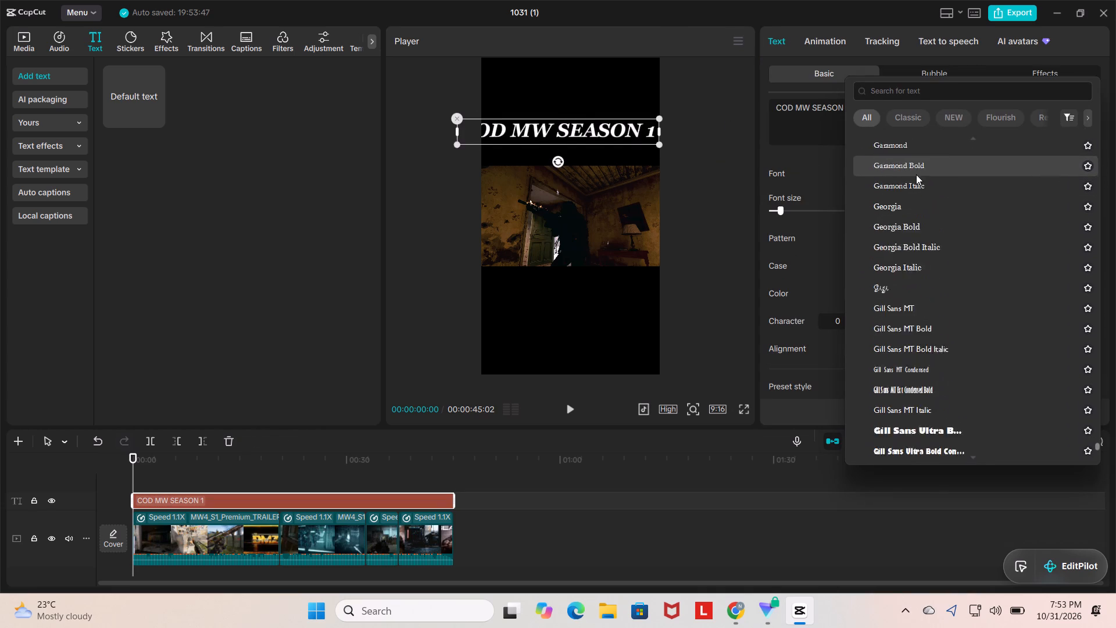
scroll(917, 174, down, 2)
scroll(917, 174, up, 11)
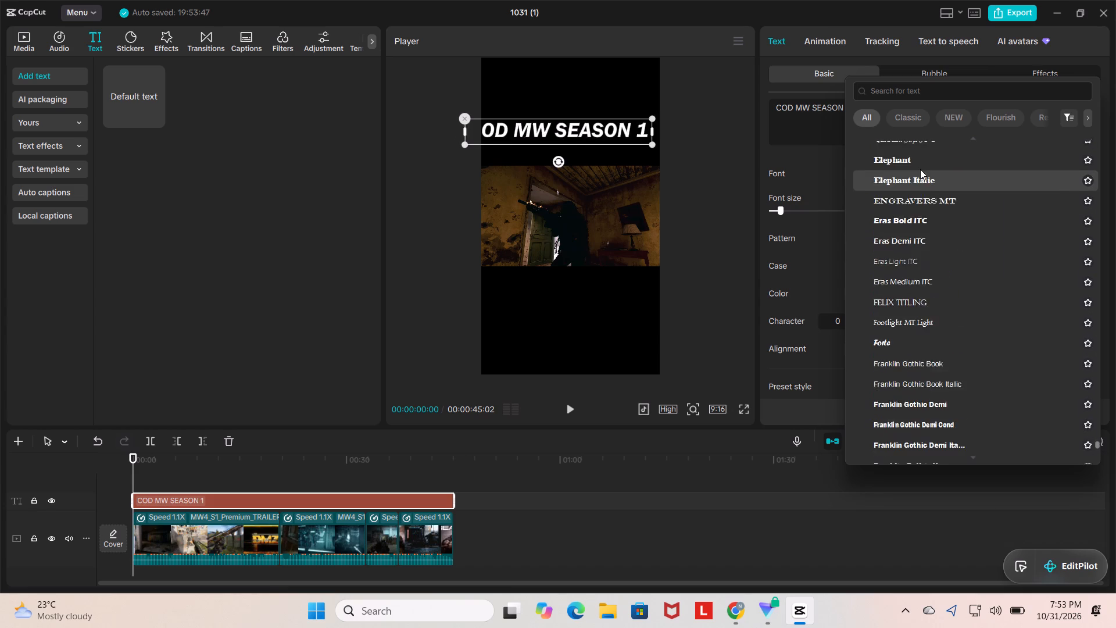
scroll(920, 169, up, 20)
scroll(920, 169, up, 20)
scroll(920, 169, up, 6)
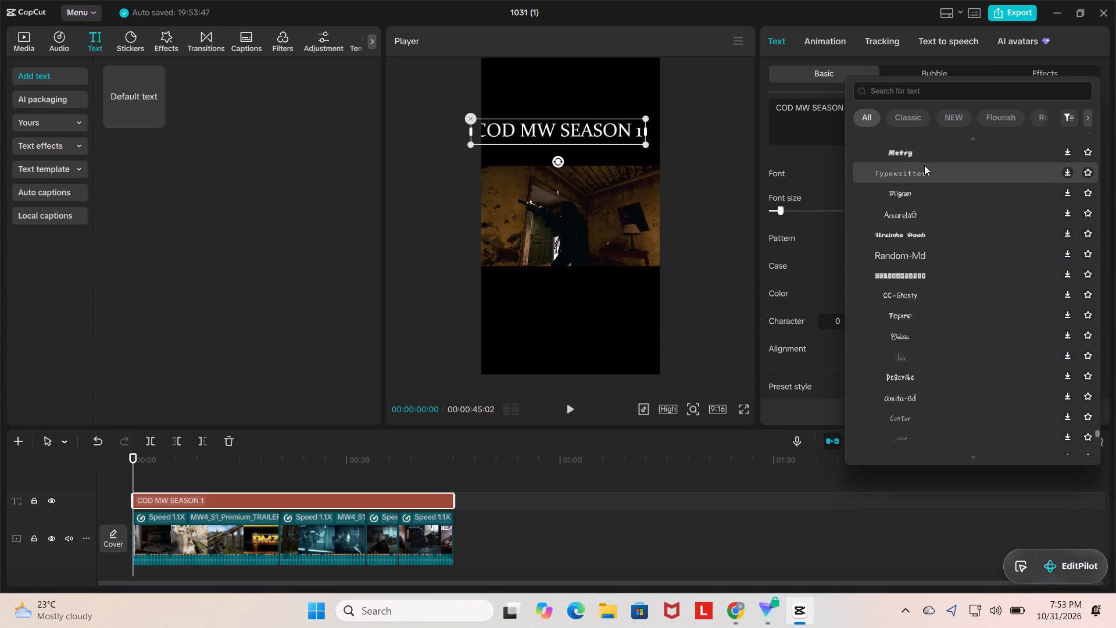
scroll(924, 165, up, 20)
scroll(924, 165, up, 20)
scroll(924, 165, up, 5)
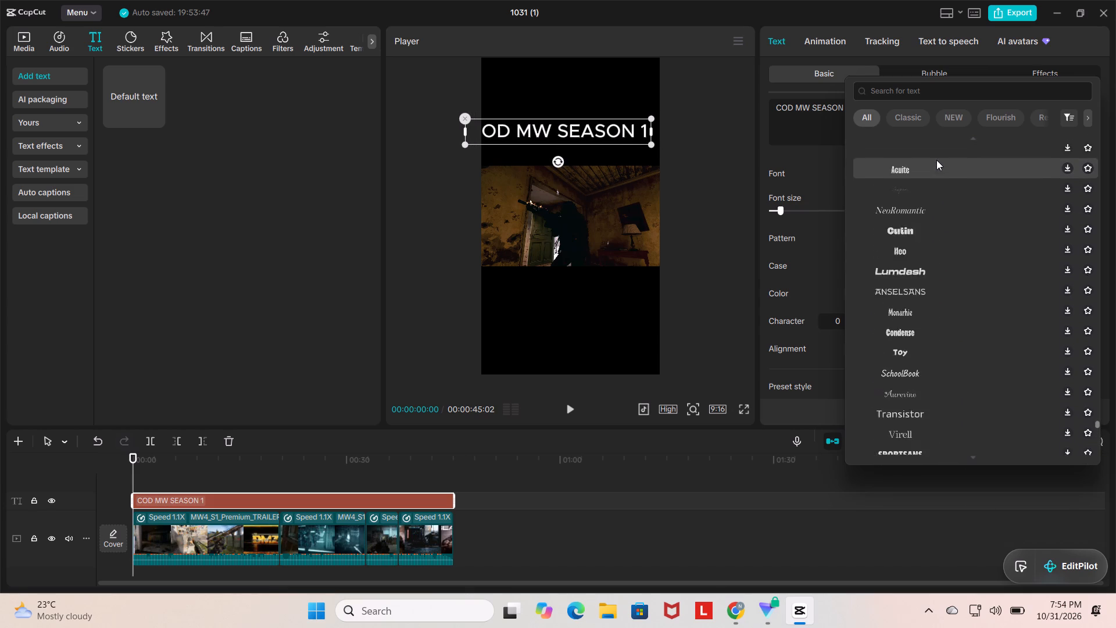
scroll(936, 160, up, 16)
click(963, 227)
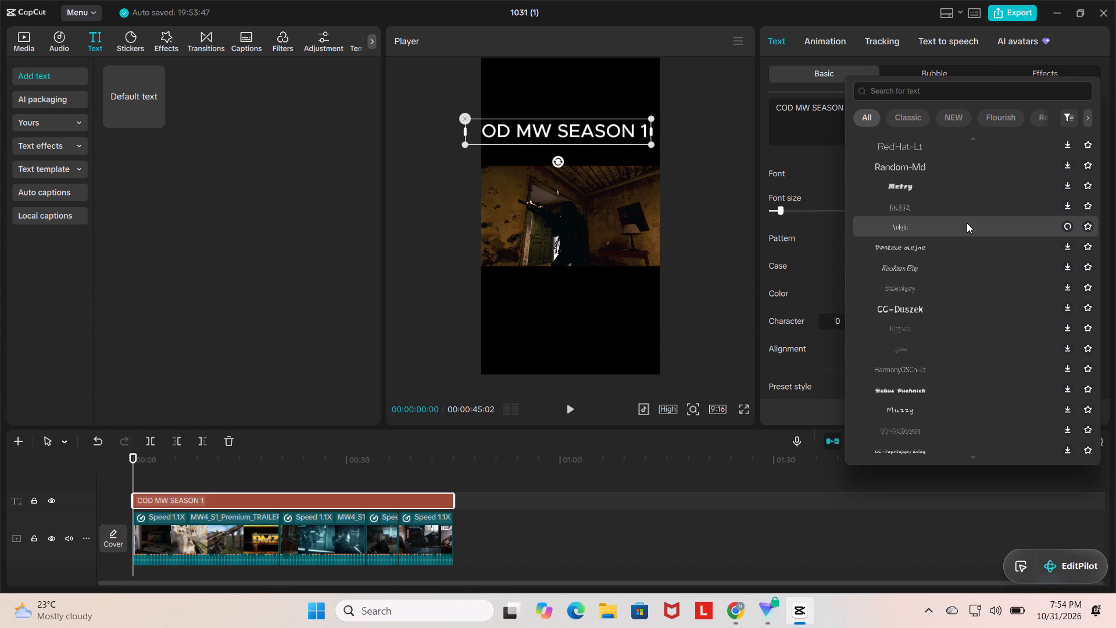
Look through more of the downloadable fonts for an alternative style for the title.
scroll(996, 212, up, 10)
middle_click(1000, 208)
scroll(1000, 208, up, 5)
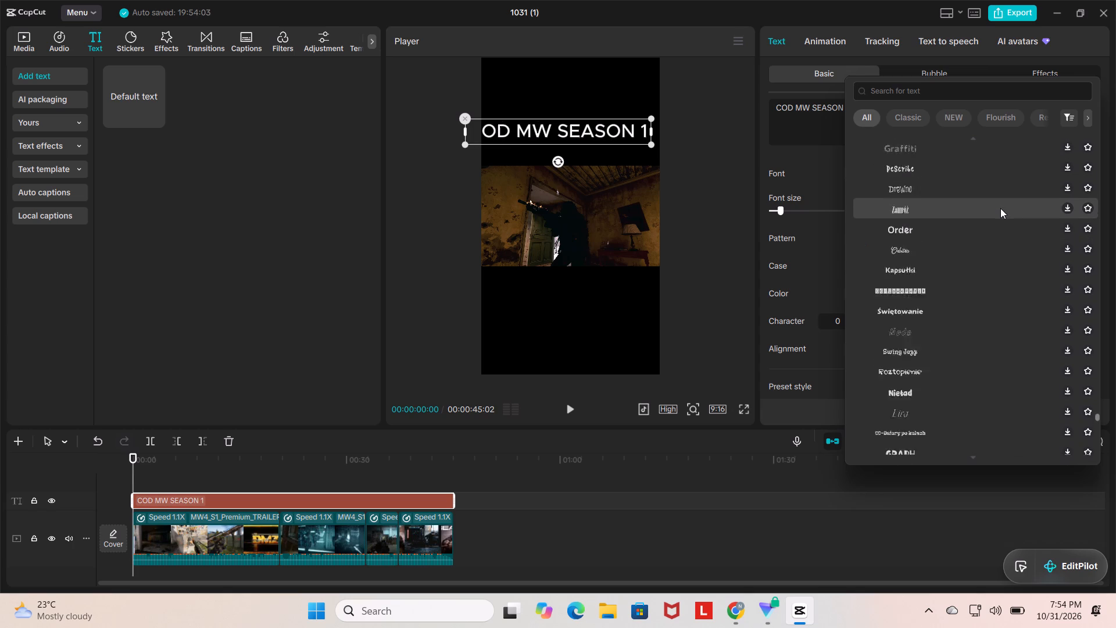
scroll(1000, 208, up, 20)
scroll(1000, 208, up, 20)
scroll(1000, 208, up, 8)
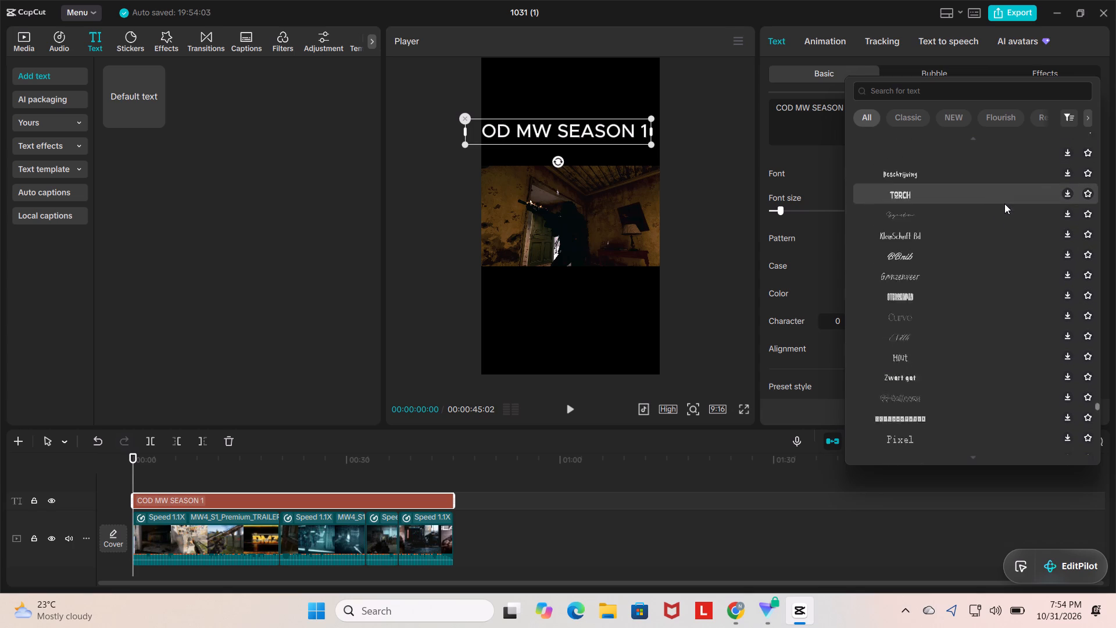
scroll(1004, 204, up, 20)
scroll(1004, 204, up, 20)
scroll(1004, 204, up, 2)
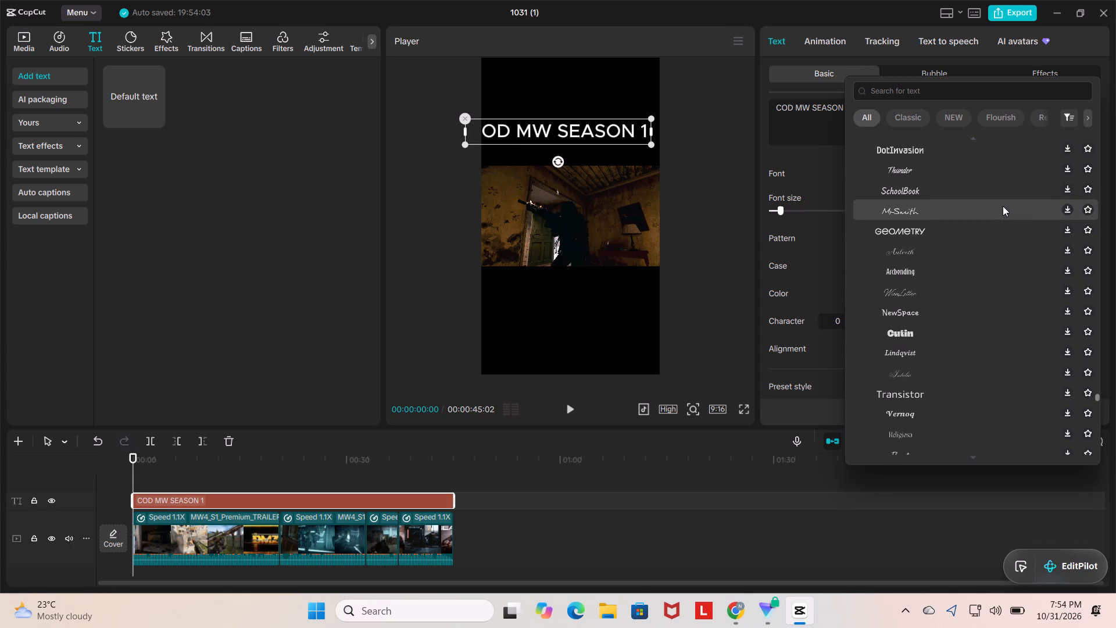
scroll(1006, 204, up, 20)
scroll(1006, 204, up, 14)
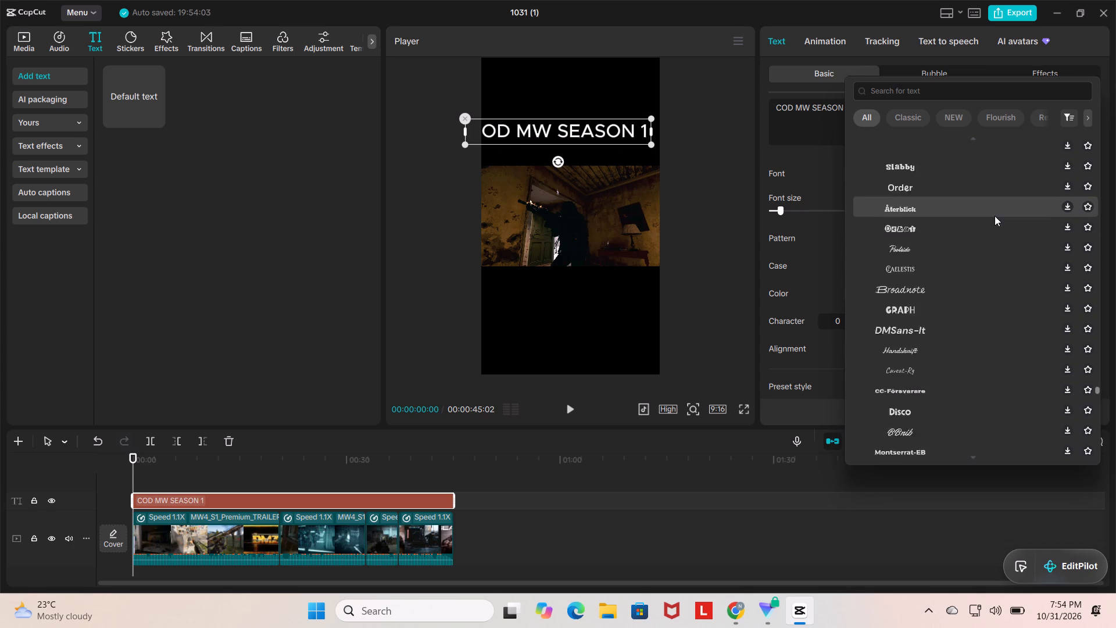
scroll(995, 216, up, 20)
scroll(995, 216, up, 20)
scroll(995, 216, up, 10)
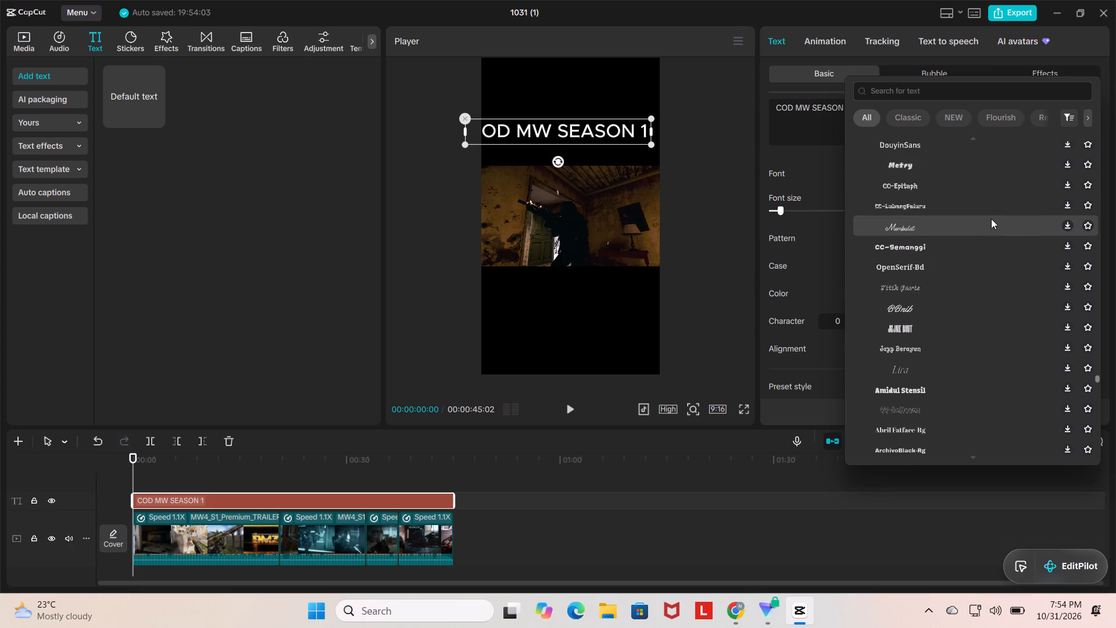
scroll(990, 219, up, 14)
scroll(986, 223, up, 17)
middle_click(985, 222)
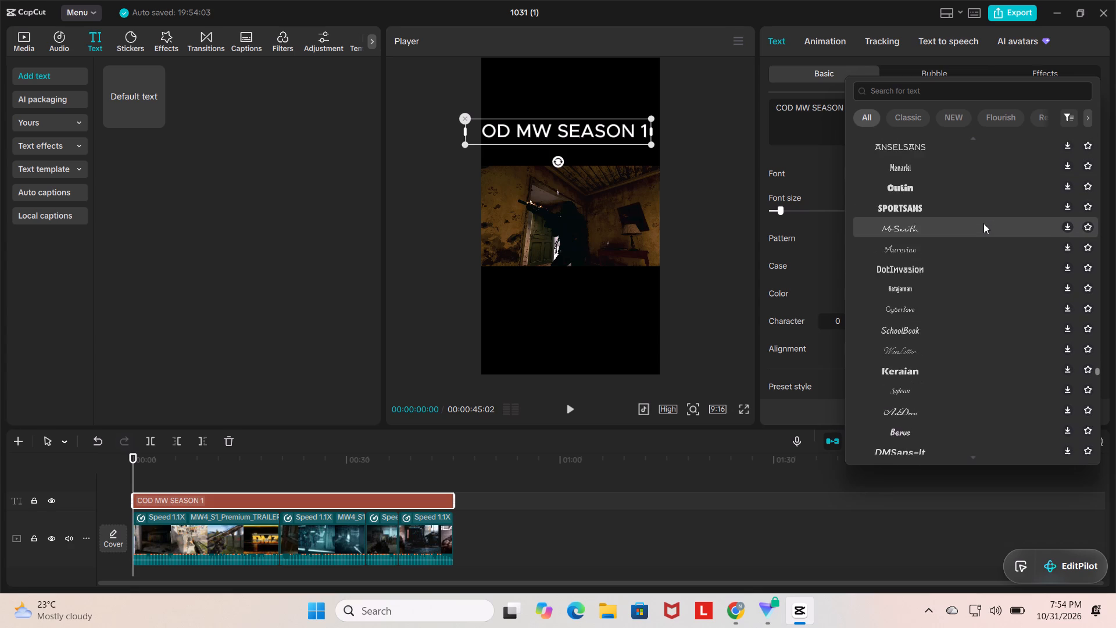
scroll(983, 223, up, 20)
scroll(983, 223, up, 20)
scroll(983, 223, up, 12)
middle_click(979, 229)
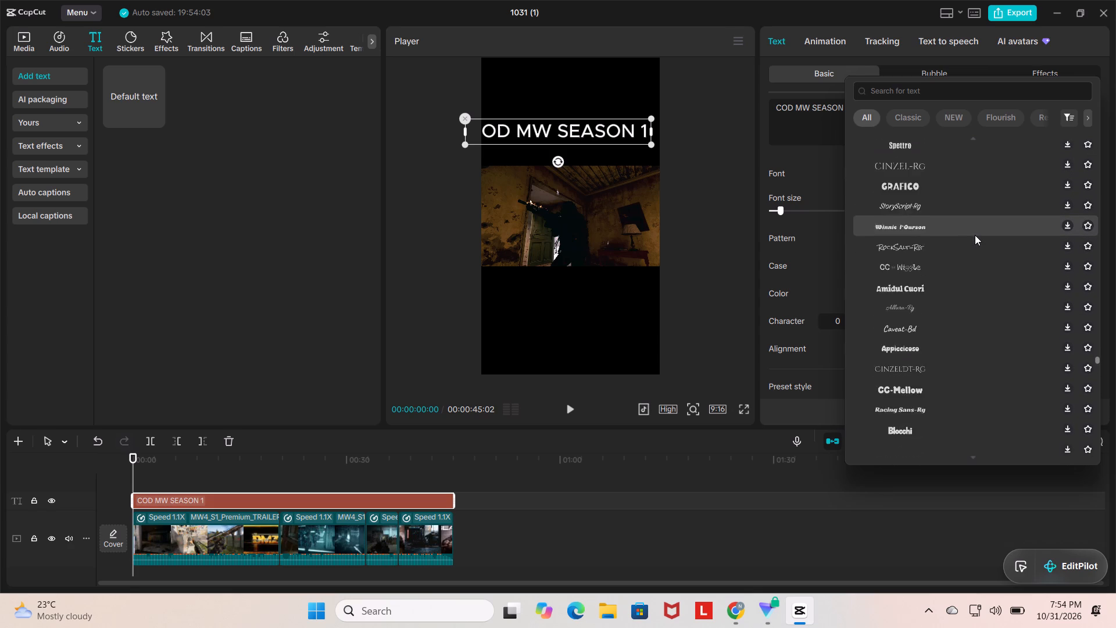
scroll(975, 235, up, 13)
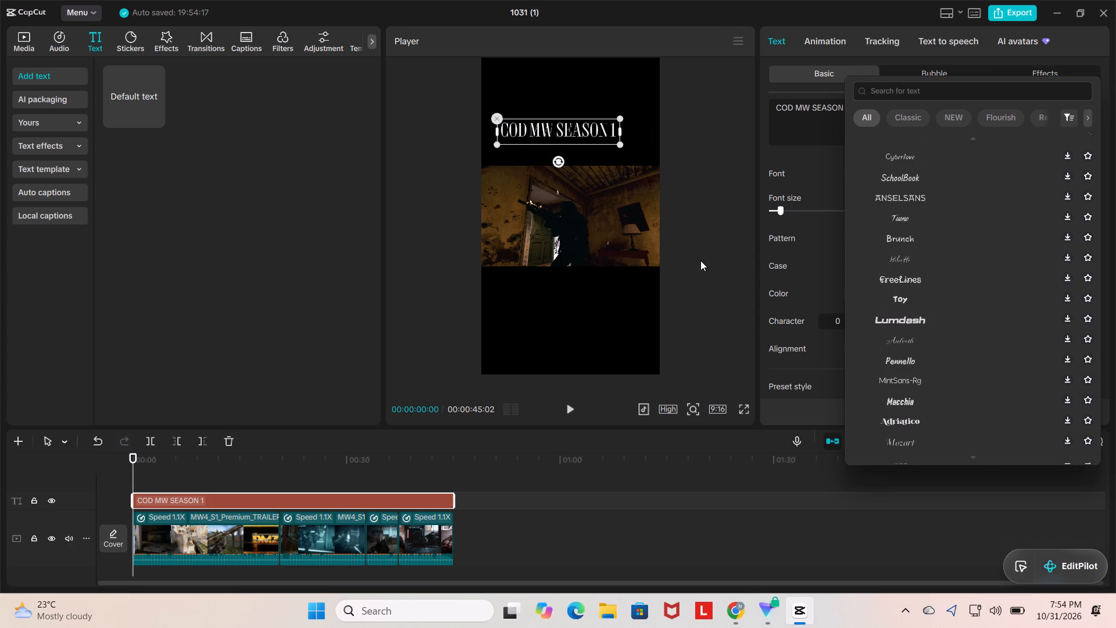
middle_click(700, 261)
middle_click(702, 261)
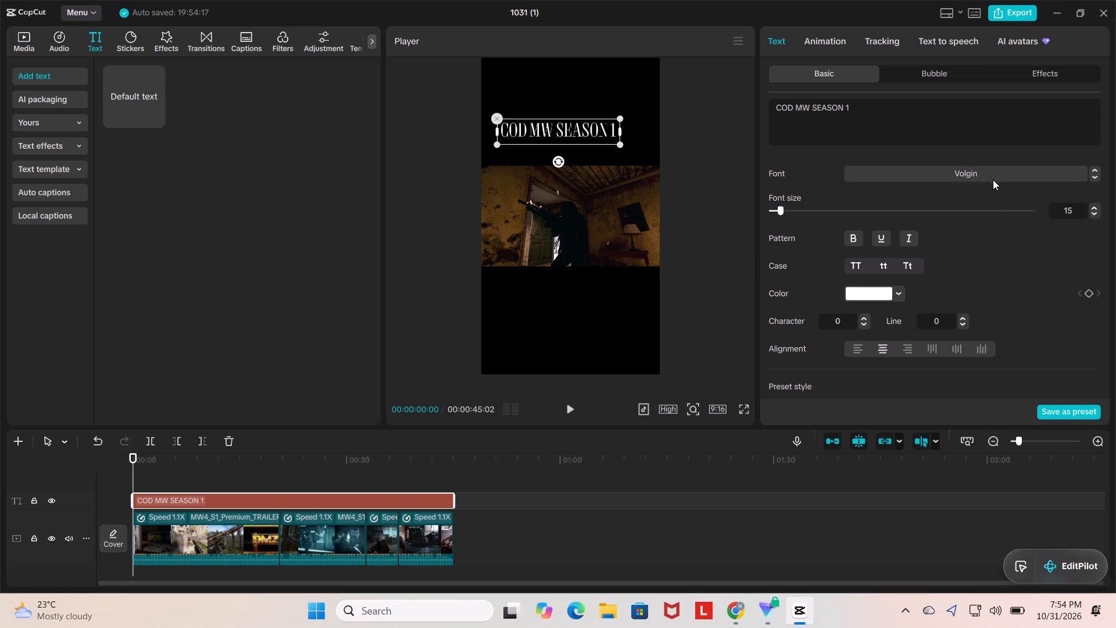
Search the title's font list for IMPACT, then clear the search.
click(993, 174)
click(945, 89)
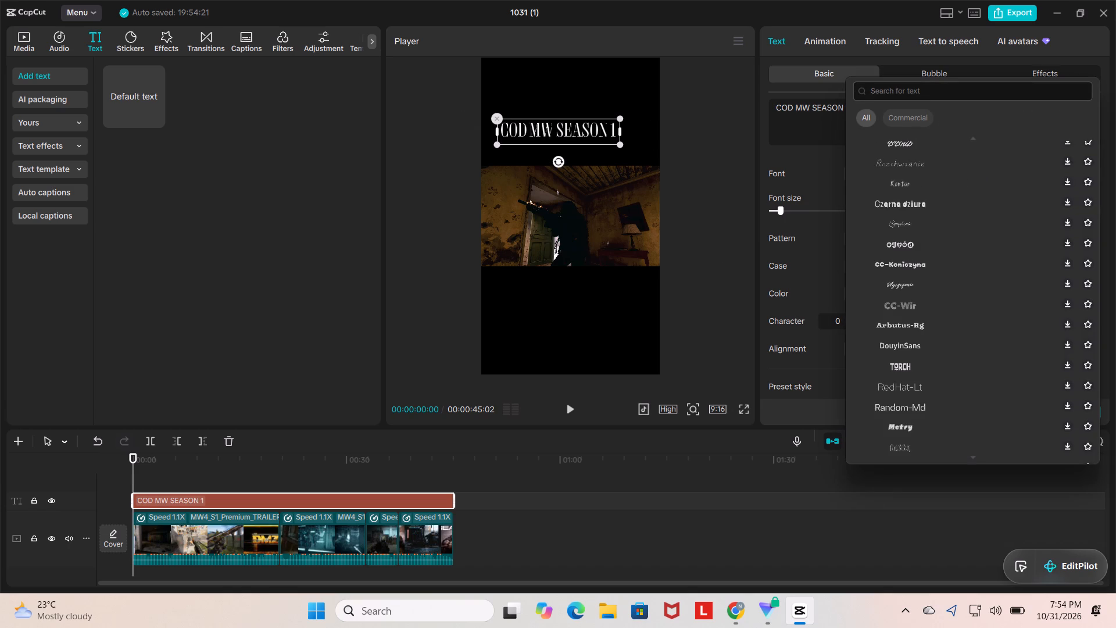
text(IMPA)
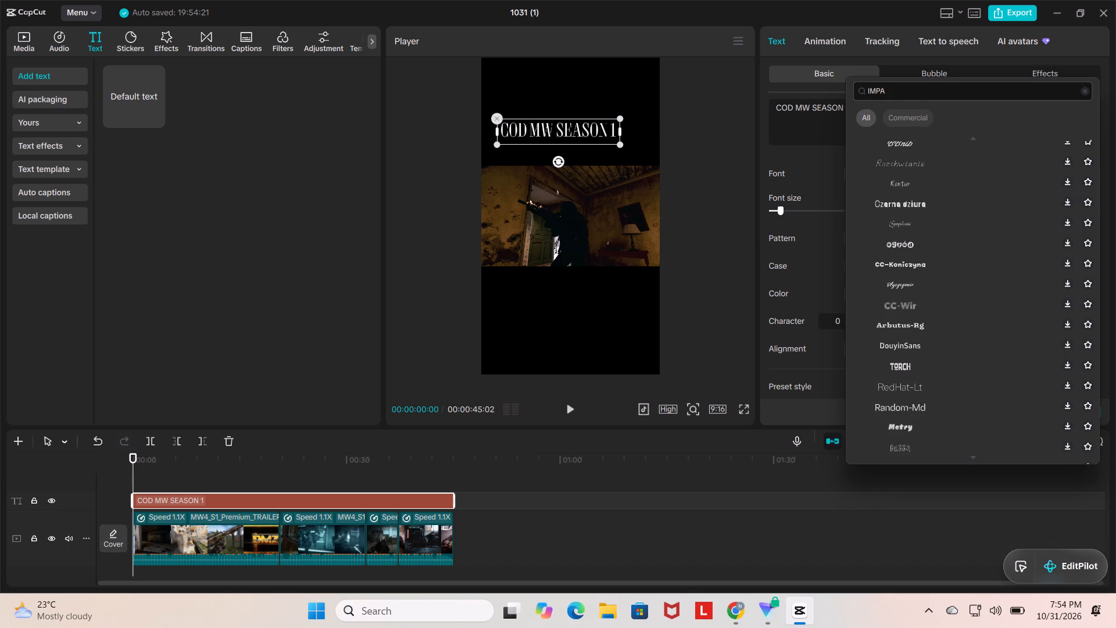
text(CT)
key(Return)
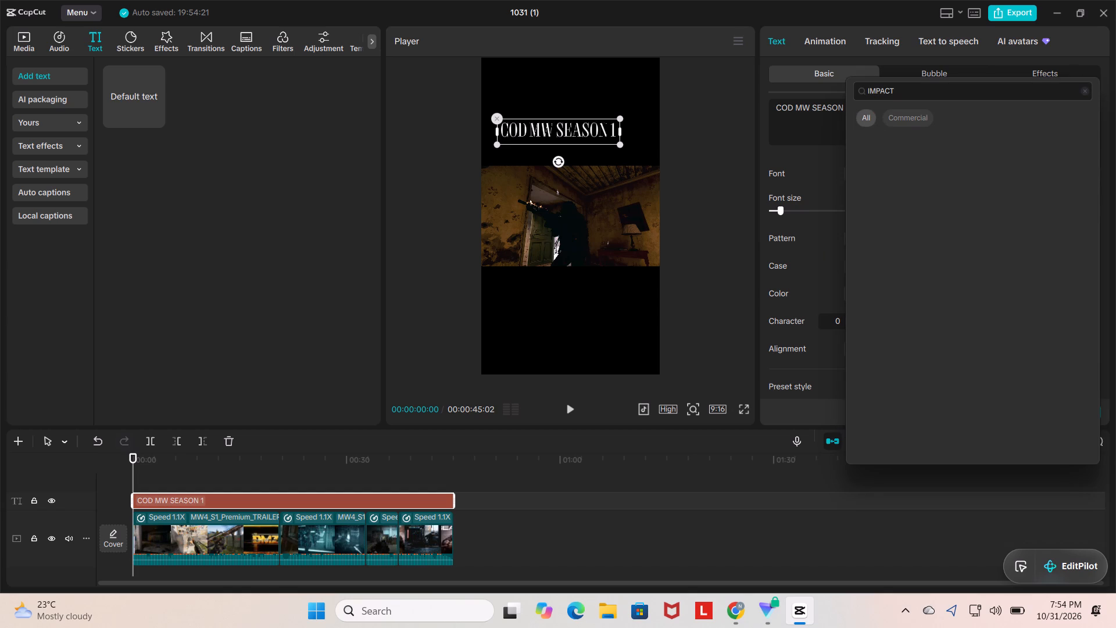
click(867, 119)
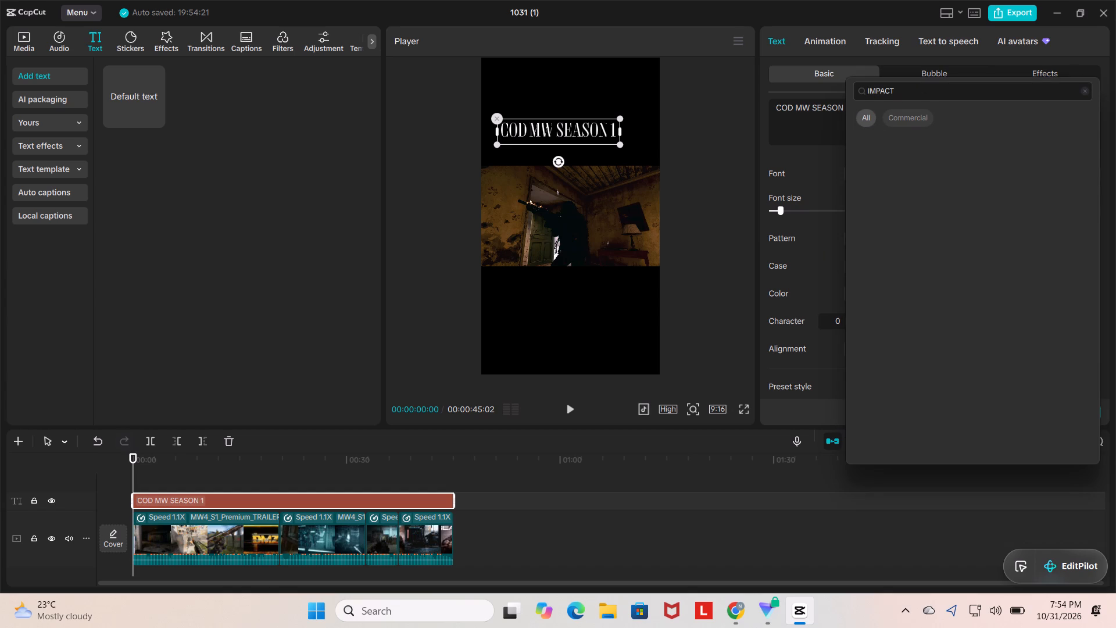
click(945, 96)
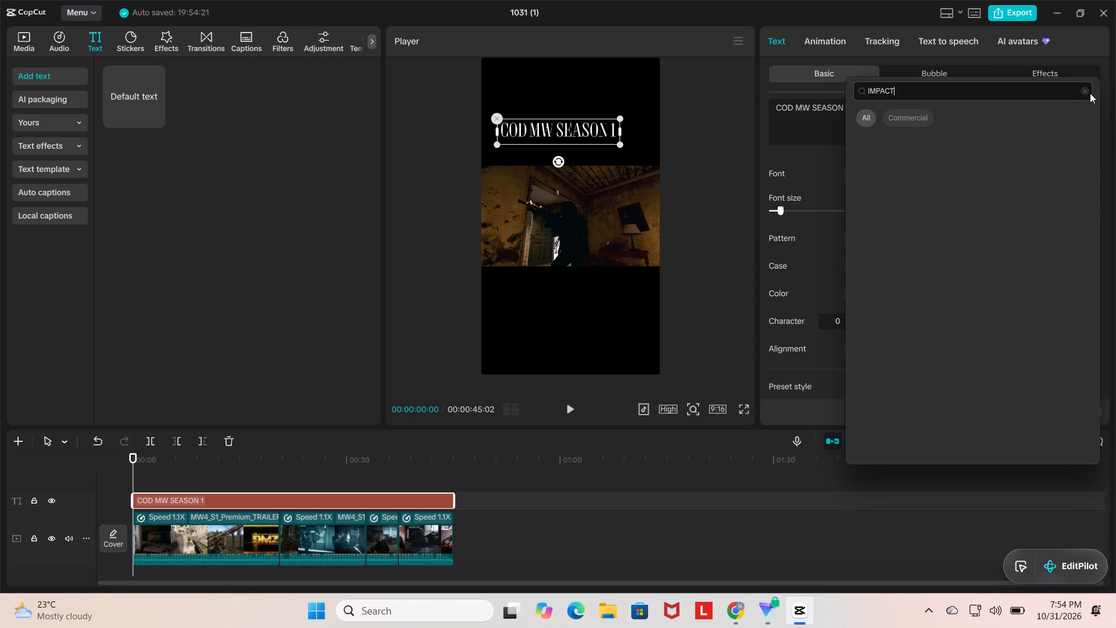
click(1090, 93)
click(1083, 92)
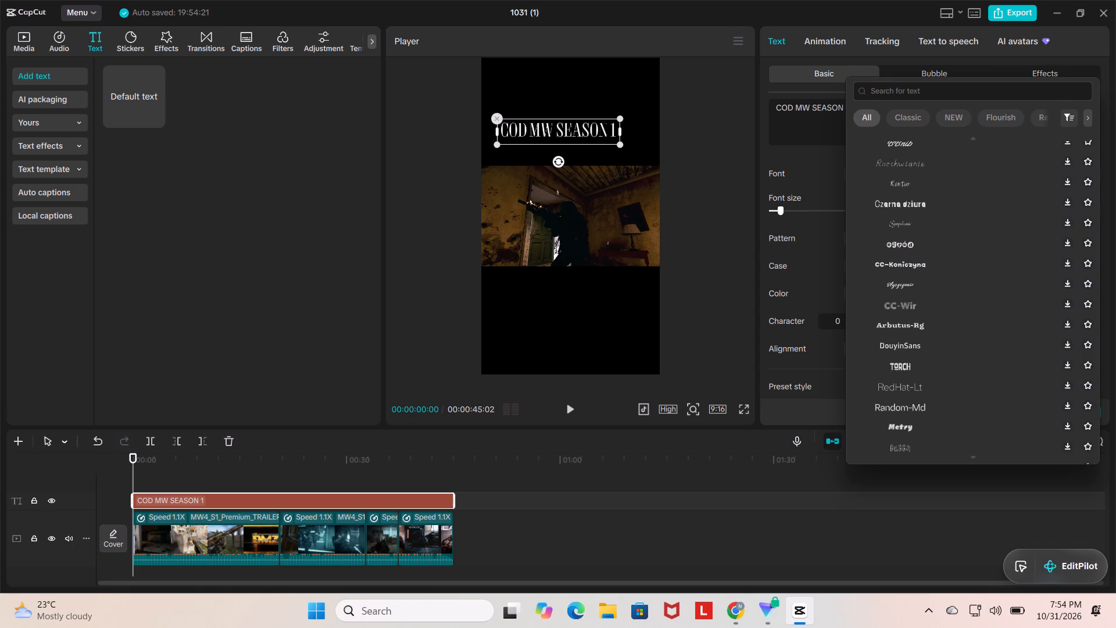
Set the "COD MW SEASON 1" title's font to Impact from the installed system fonts.
scroll(1039, 319, down, 9)
scroll(1041, 318, up, 2)
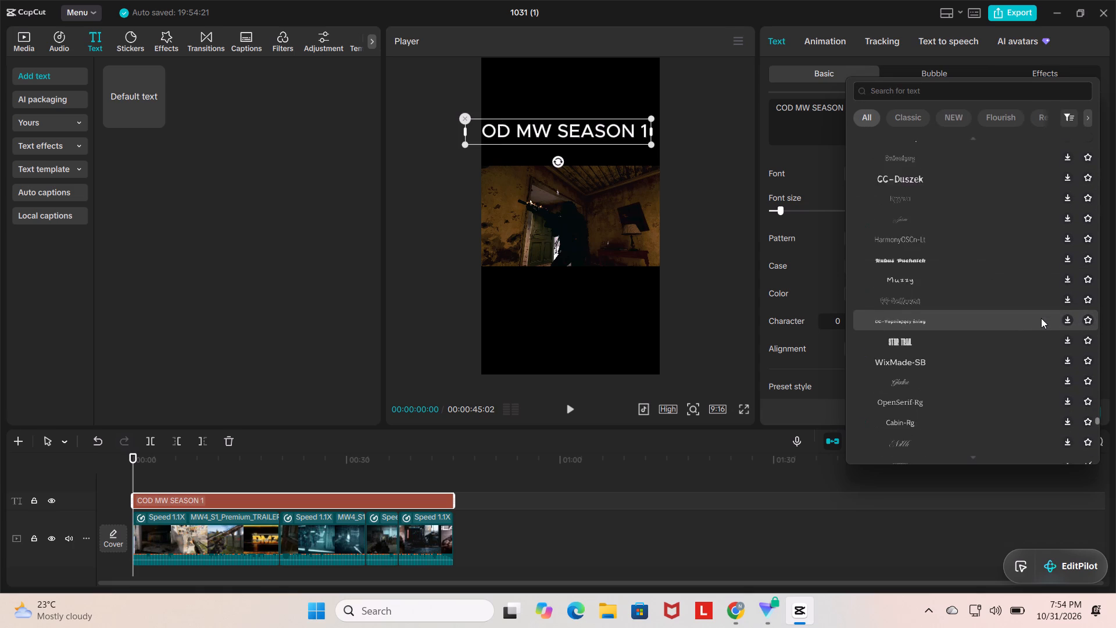
scroll(1041, 318, up, 6)
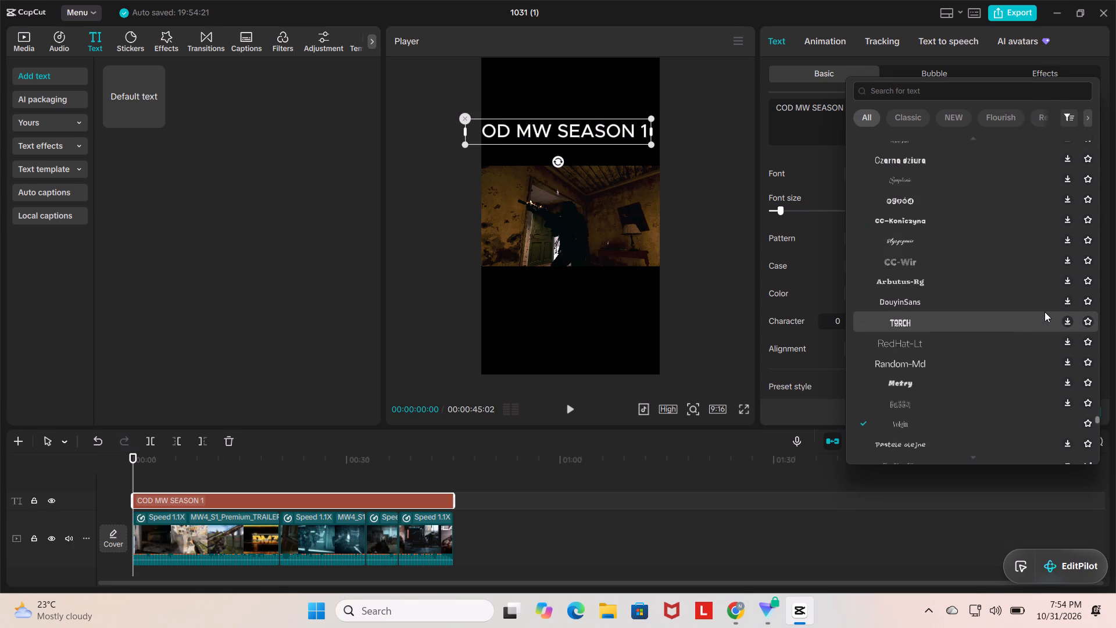
scroll(1045, 312, down, 2)
scroll(1045, 312, down, 20)
scroll(1045, 312, down, 6)
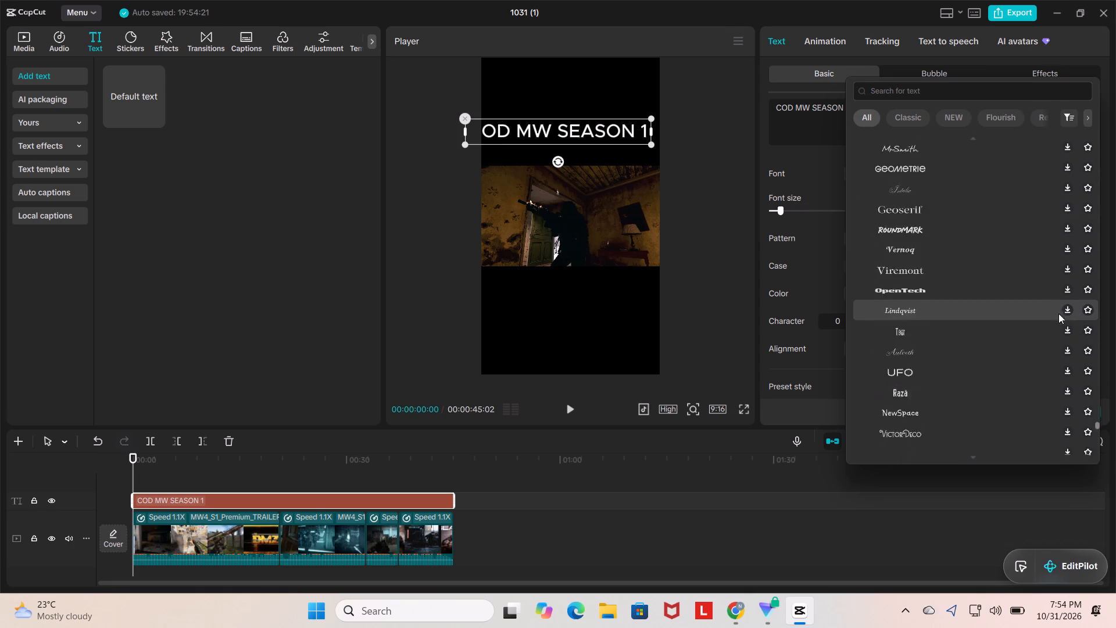
scroll(1058, 313, down, 5)
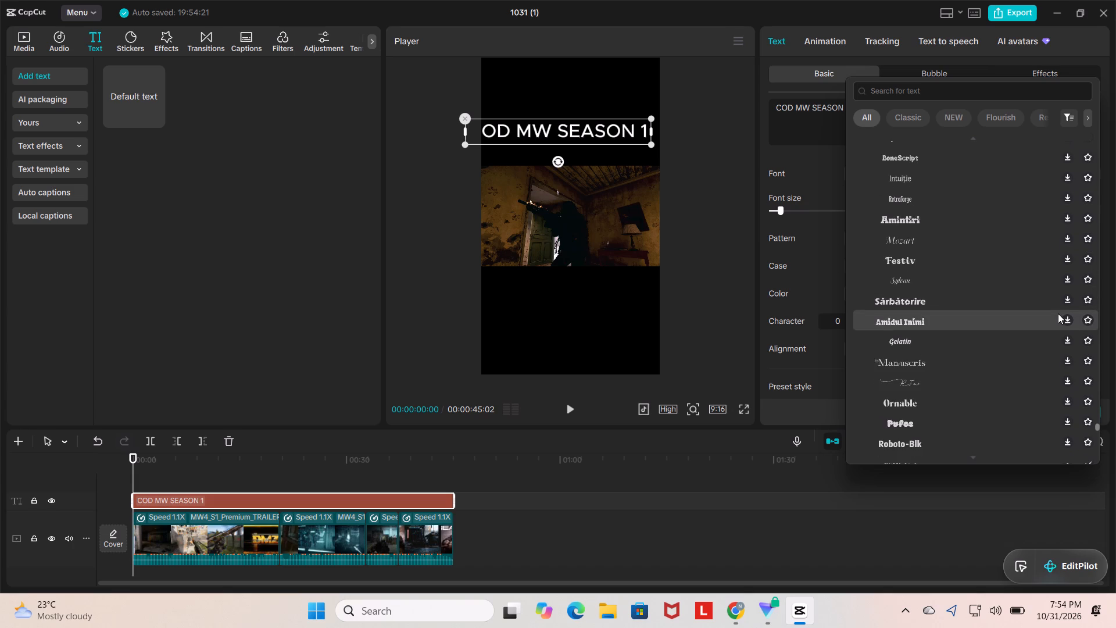
scroll(1058, 313, down, 4)
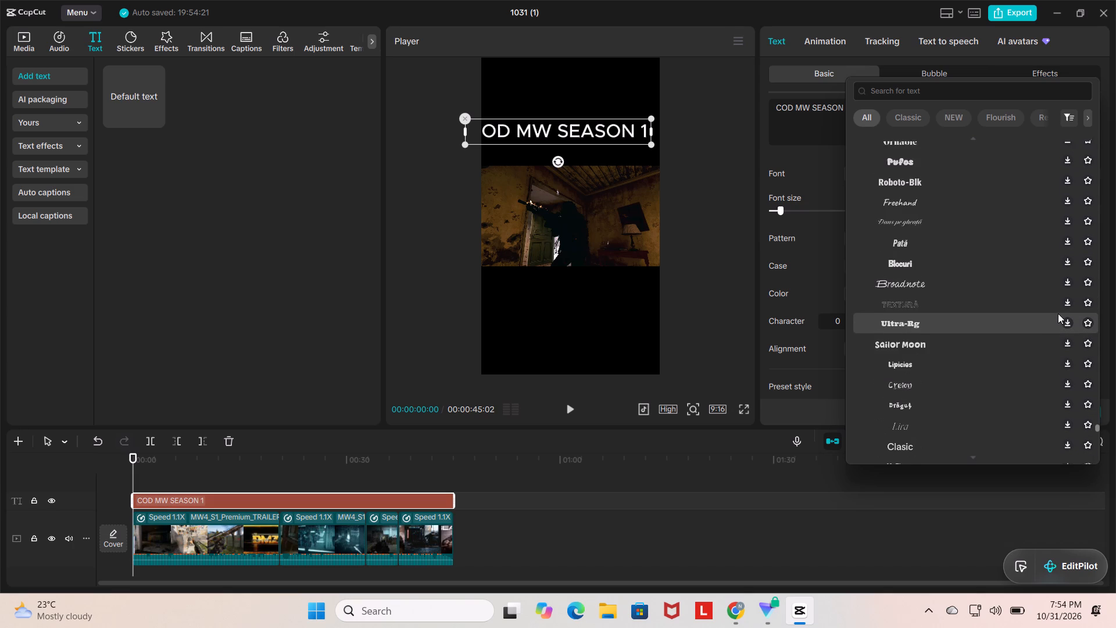
scroll(1058, 313, down, 4)
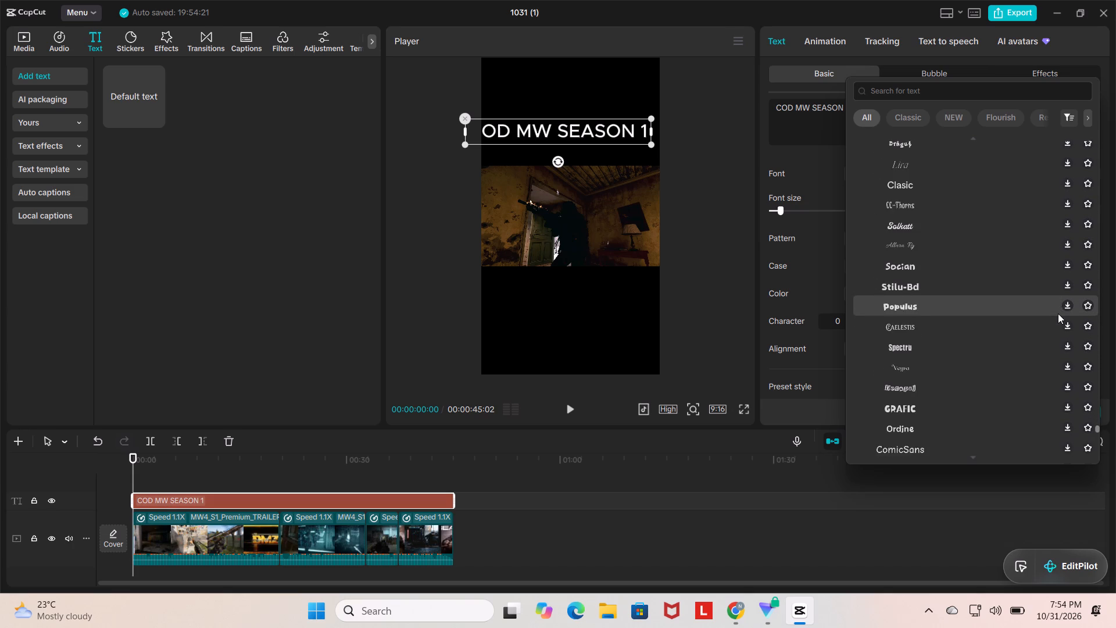
scroll(1058, 313, down, 3)
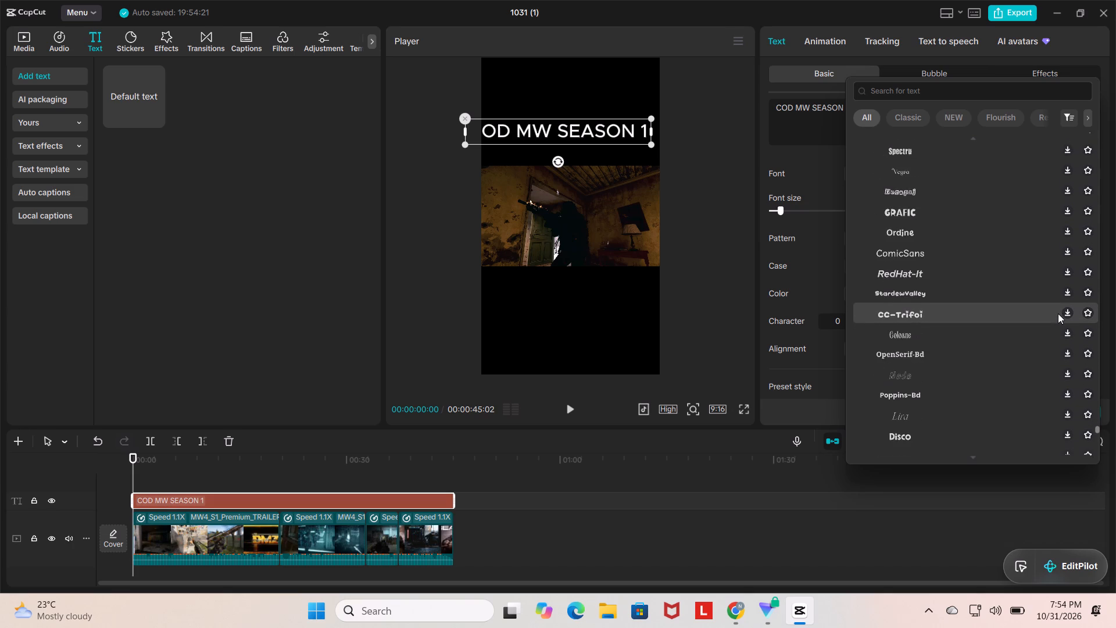
scroll(1058, 313, down, 5)
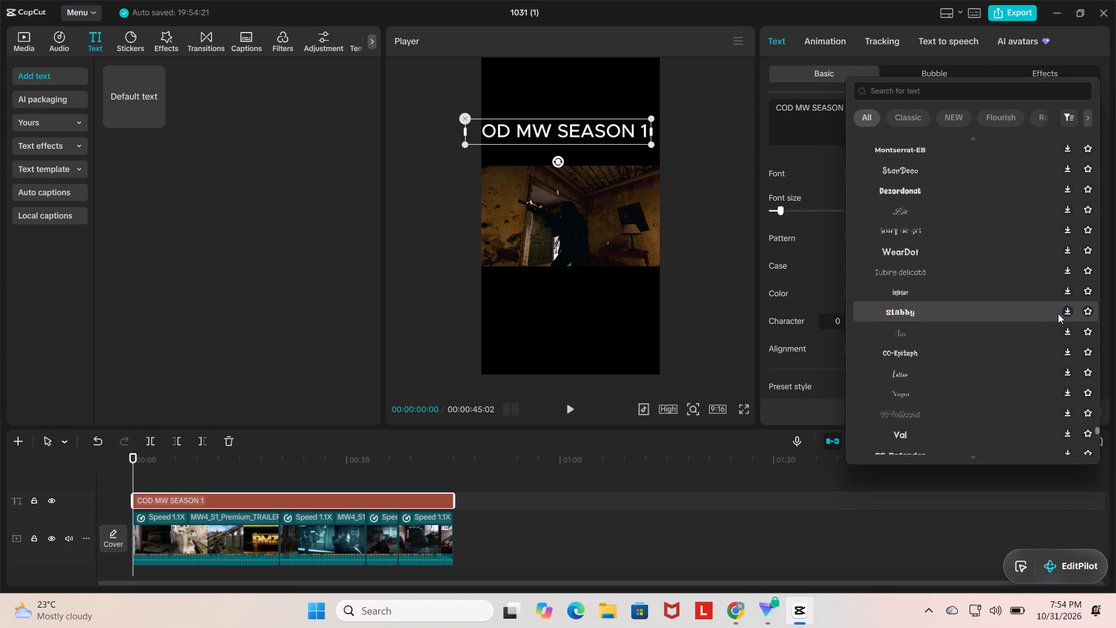
scroll(1058, 313, down, 18)
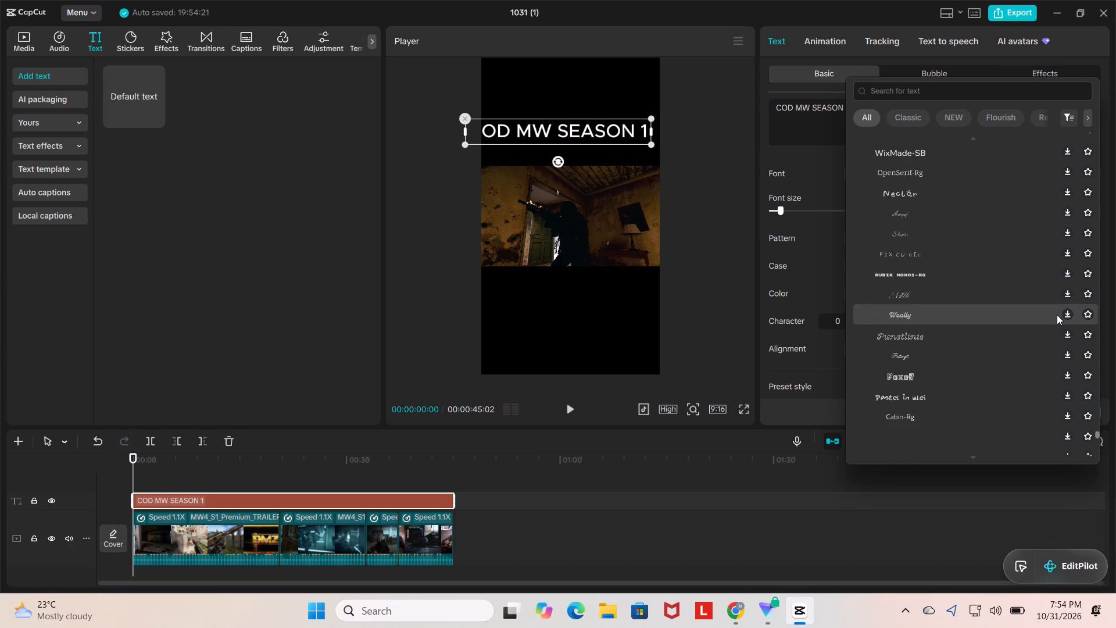
scroll(1057, 314, down, 9)
scroll(1057, 314, up, 5)
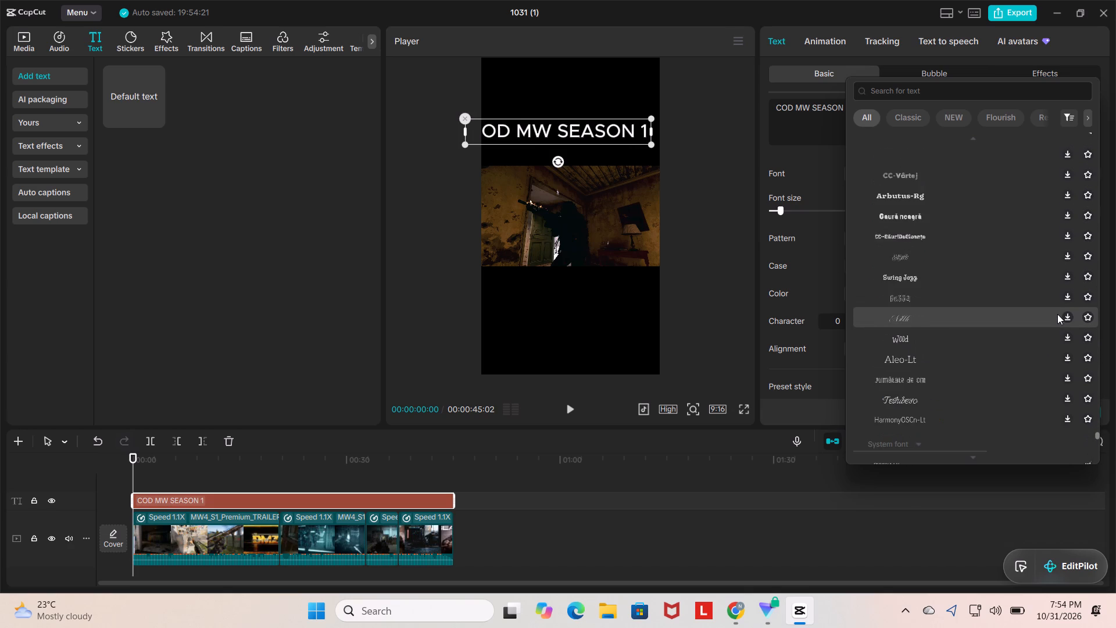
scroll(1057, 314, up, 4)
scroll(1057, 314, down, 5)
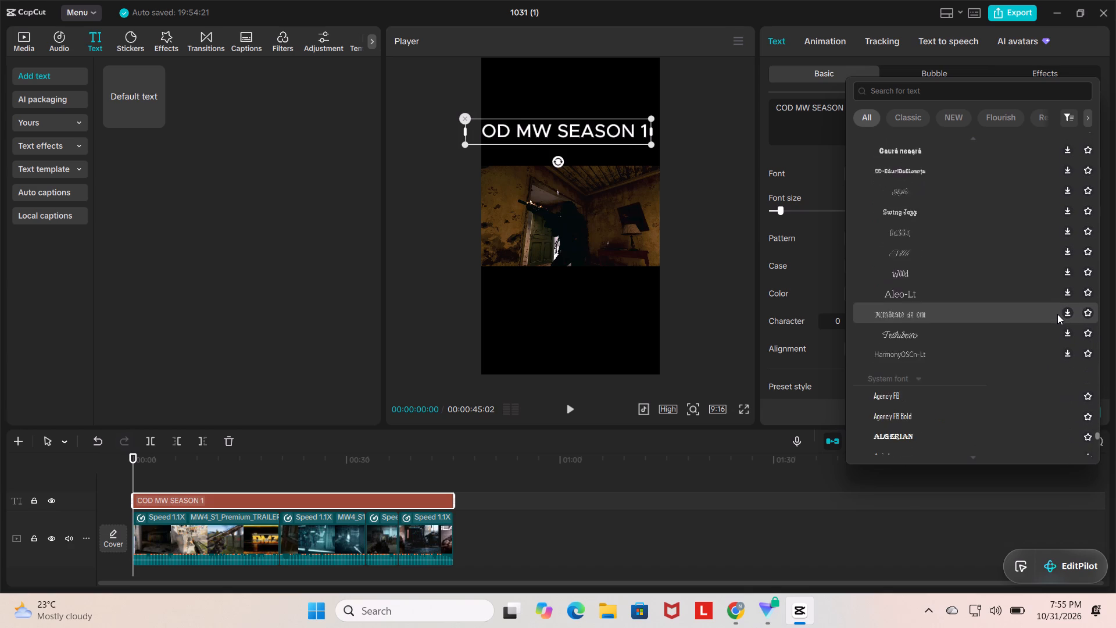
scroll(1057, 314, down, 14)
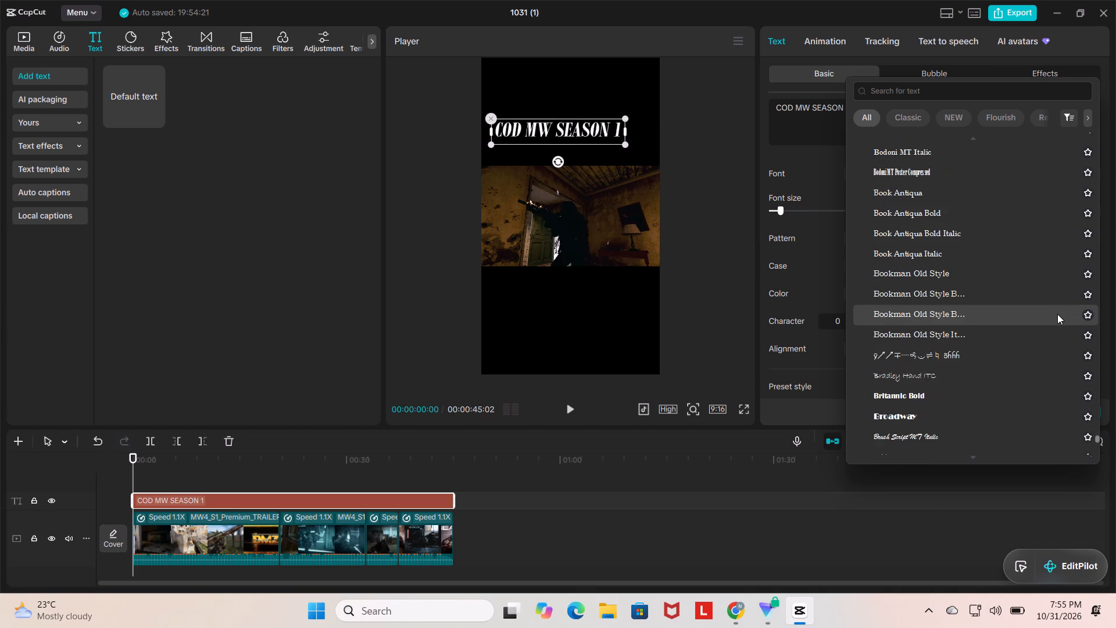
scroll(1057, 314, down, 16)
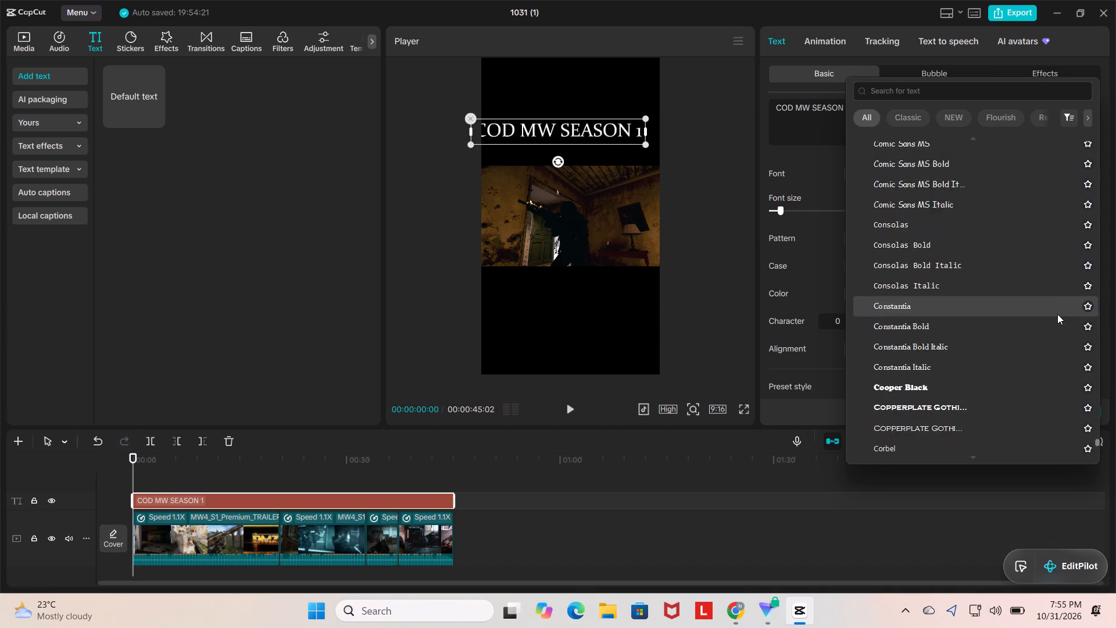
scroll(1057, 314, down, 10)
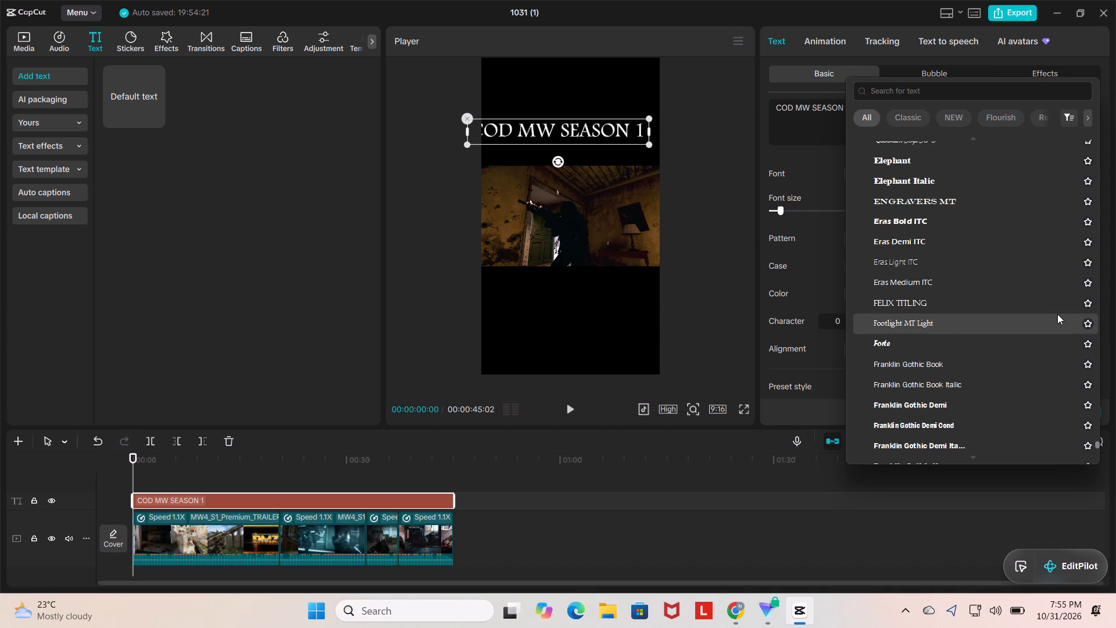
scroll(1057, 314, down, 12)
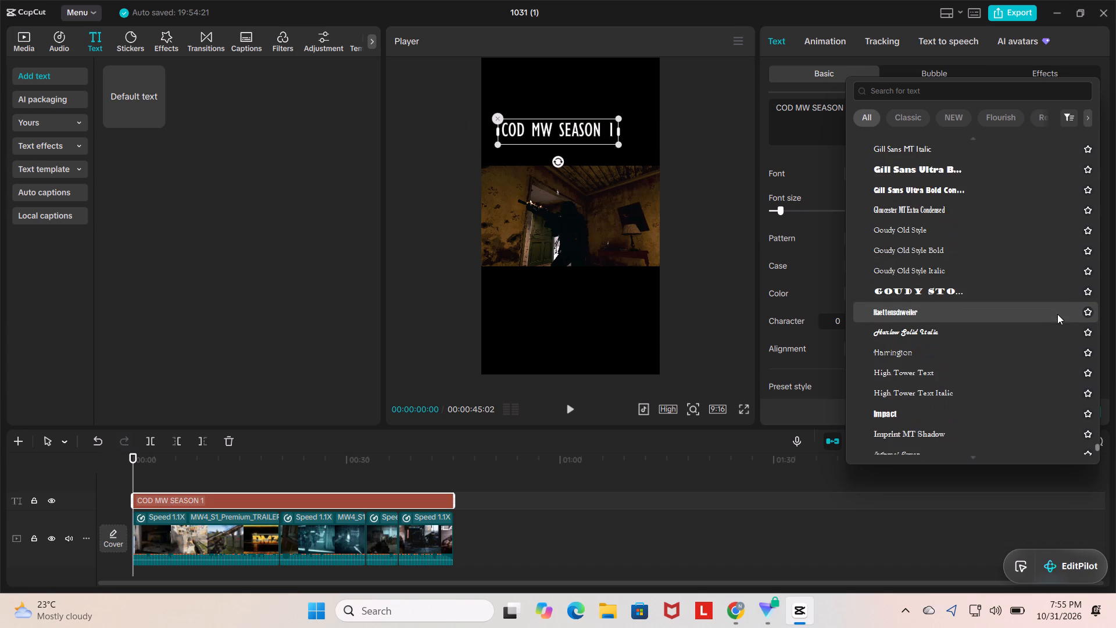
scroll(1057, 314, down, 4)
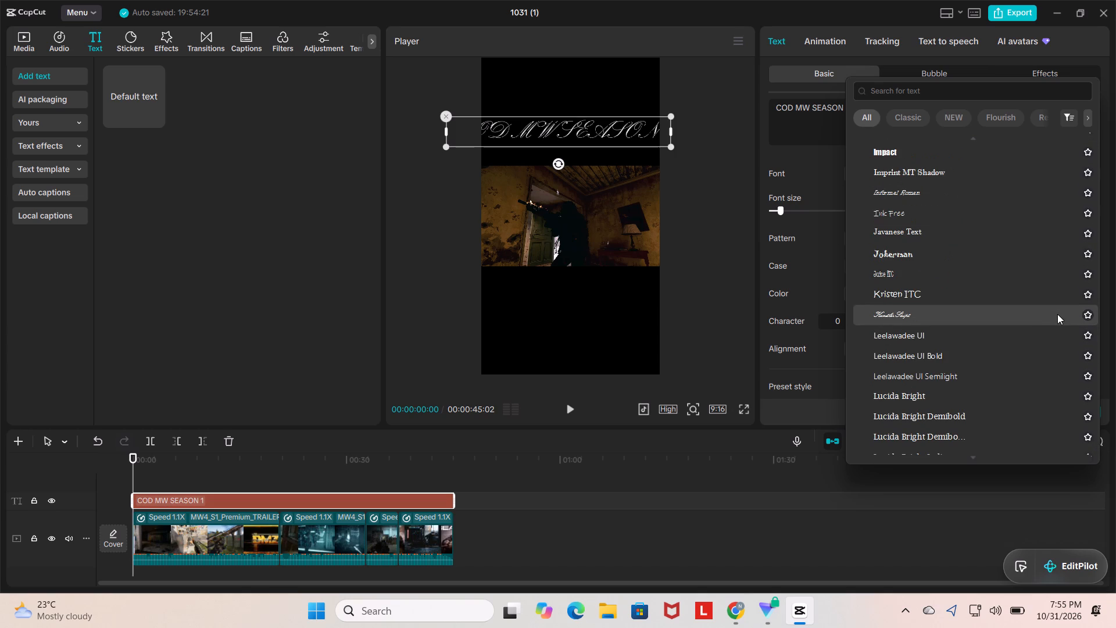
scroll(884, 237, up, 1)
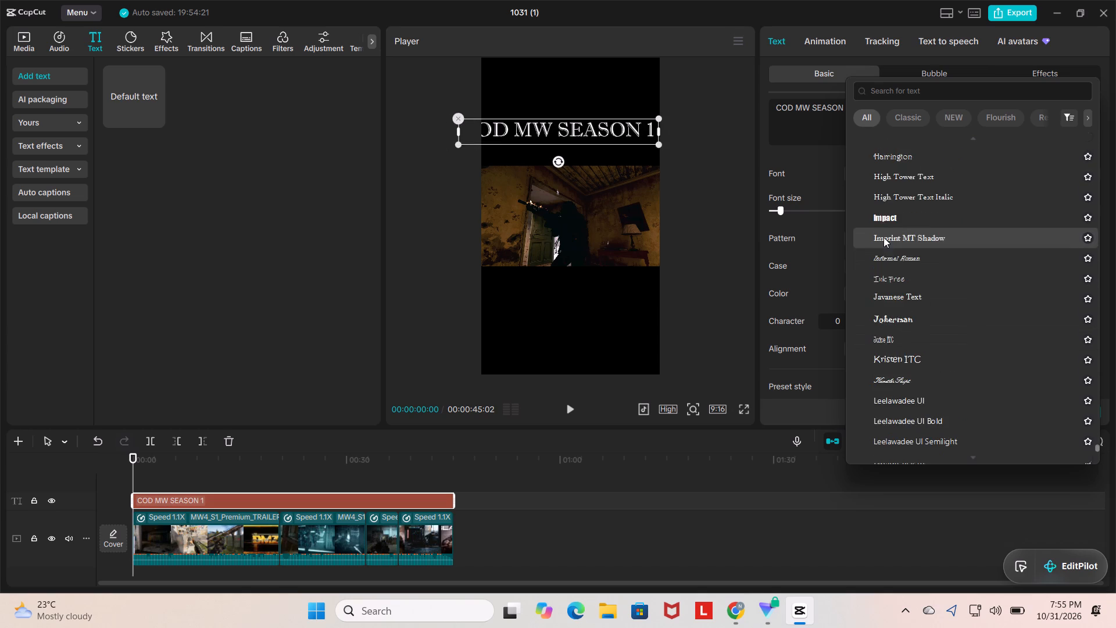
scroll(884, 237, up, 2)
click(900, 354)
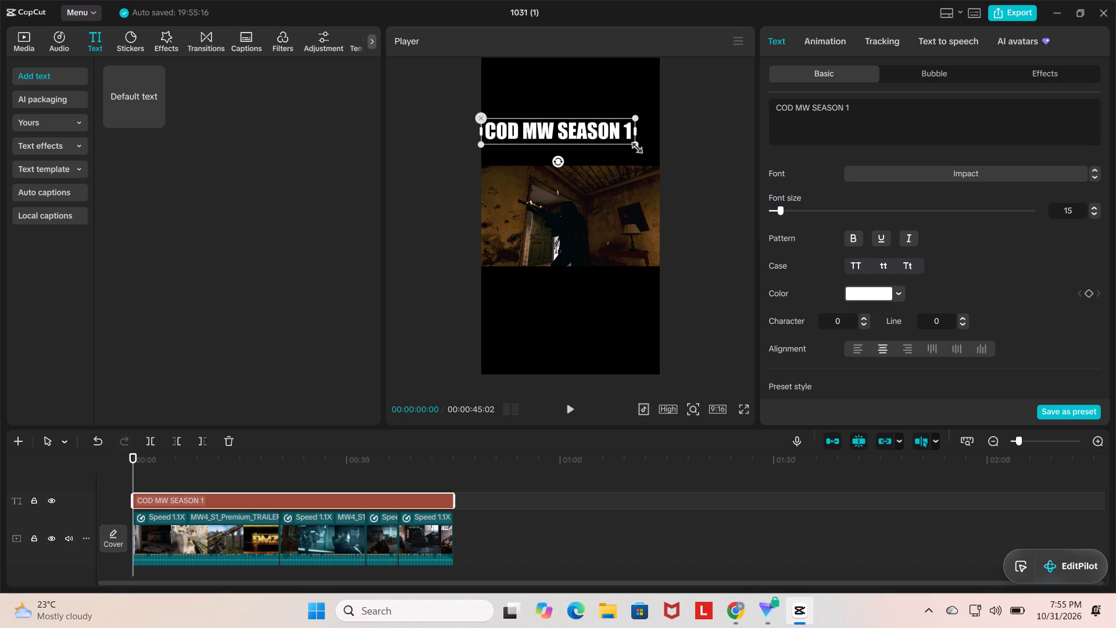
Enlarge the title to span the frame's width and move it down to sit just above the video.
drag(635, 145, 651, 155)
drag(604, 129, 624, 147)
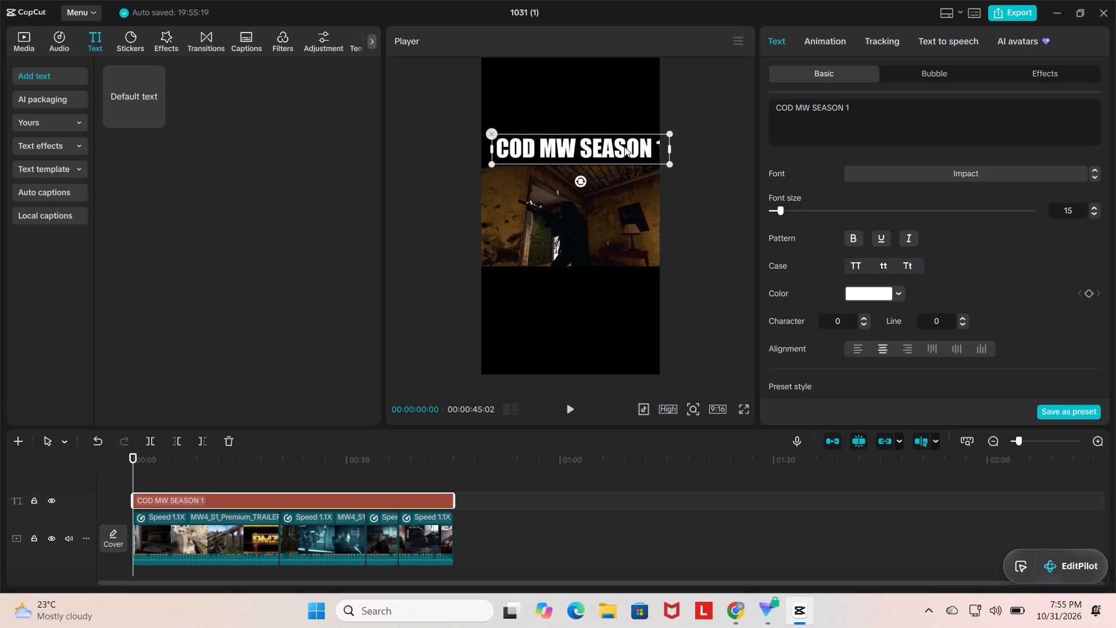
drag(624, 147, 617, 145)
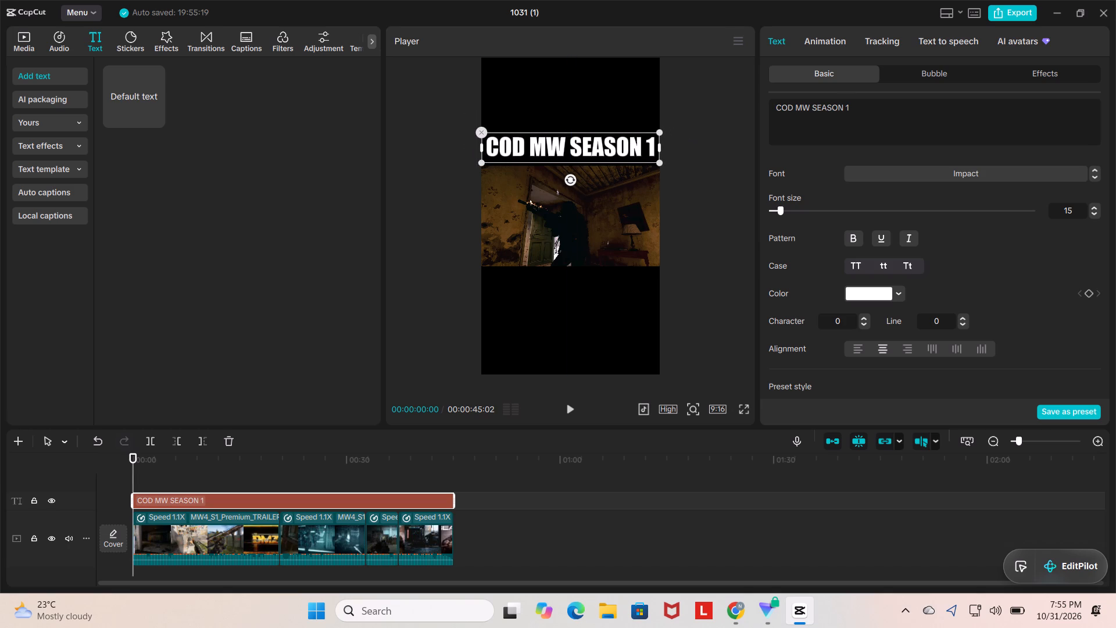
Insert a 4 after MW so that the title reads "COD MW4 SEASON 1".
click(809, 106)
key(4)
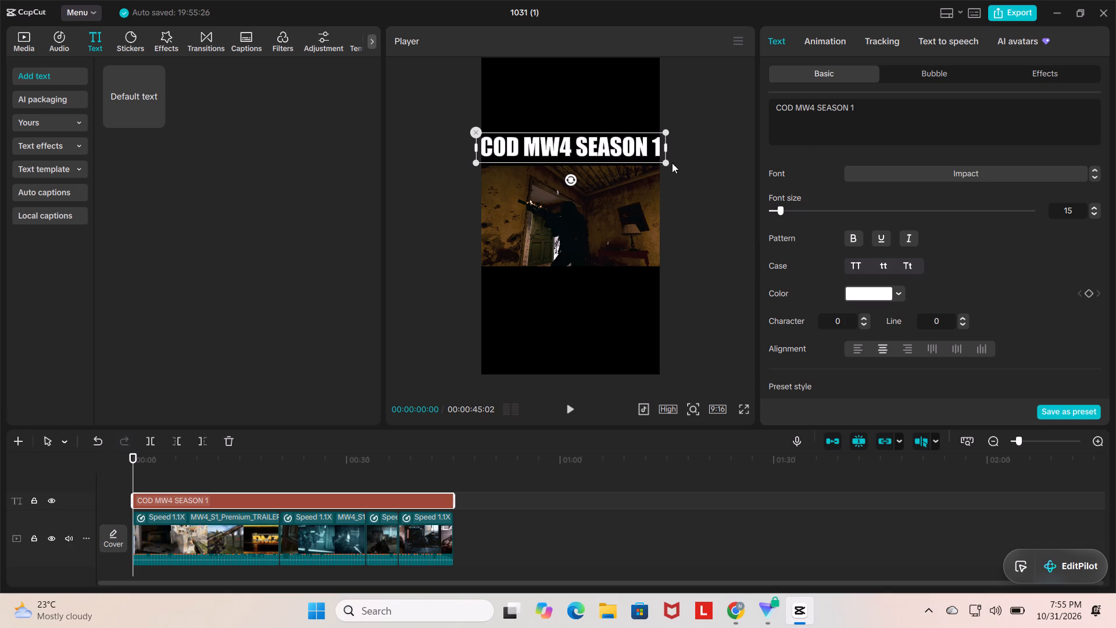
Shrink the "COD MW4 SEASON 1" title slightly to fit the frame's width, keeping it just above the video.
click(702, 170)
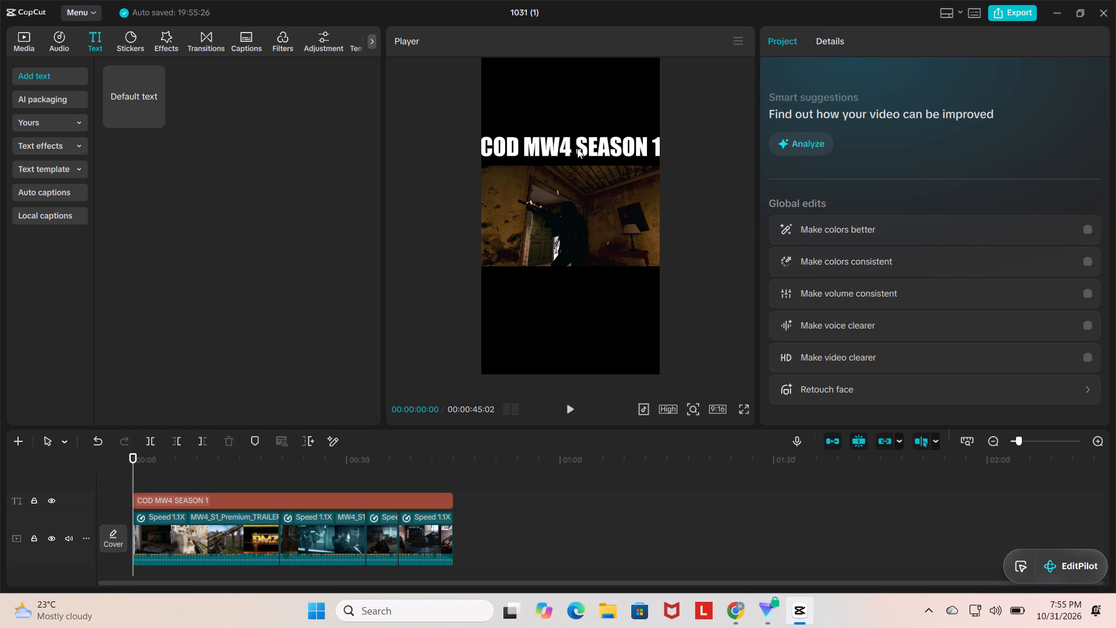
click(578, 147)
drag(666, 160, 663, 160)
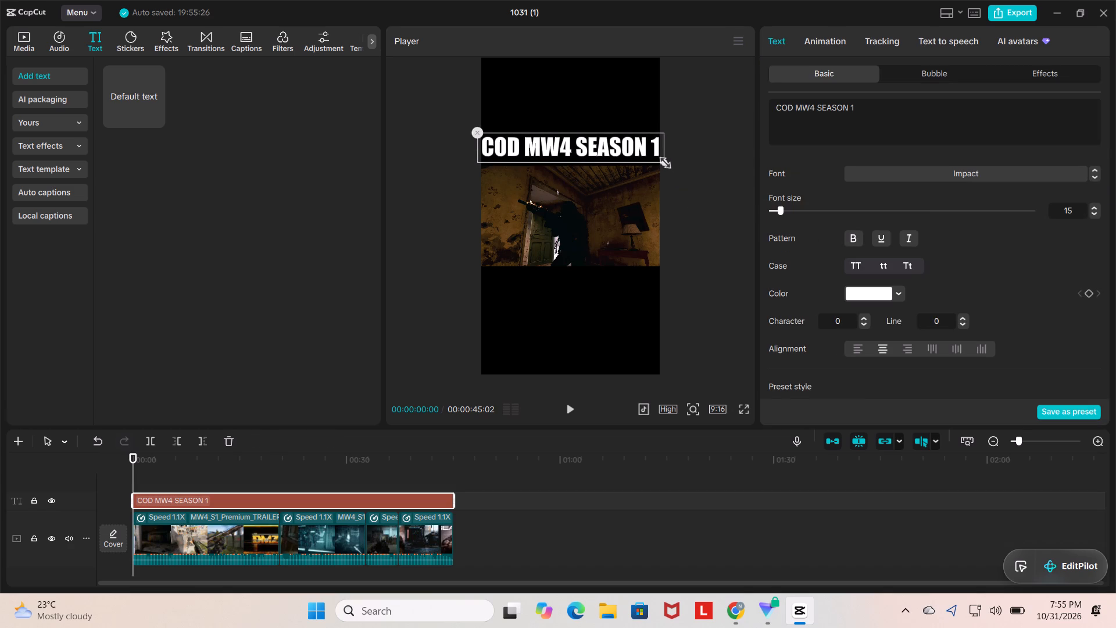
drag(663, 160, 660, 161)
click(686, 159)
click(610, 145)
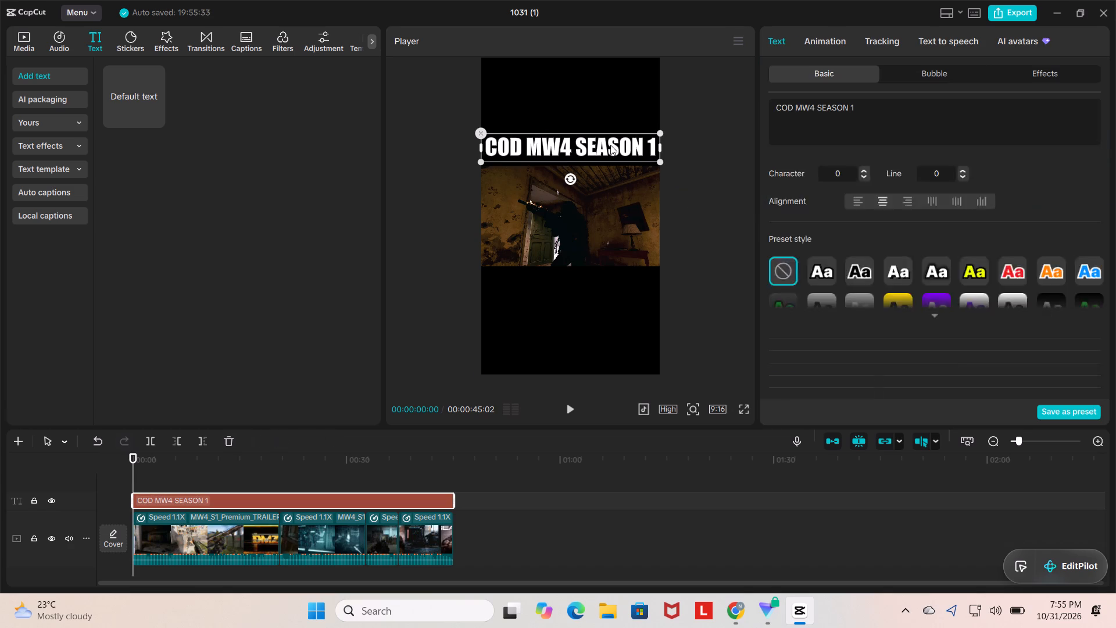
click(613, 144)
Colour only the 4 in the "COD MW4 SEASON 1" title orange (EB991B).
click(853, 124)
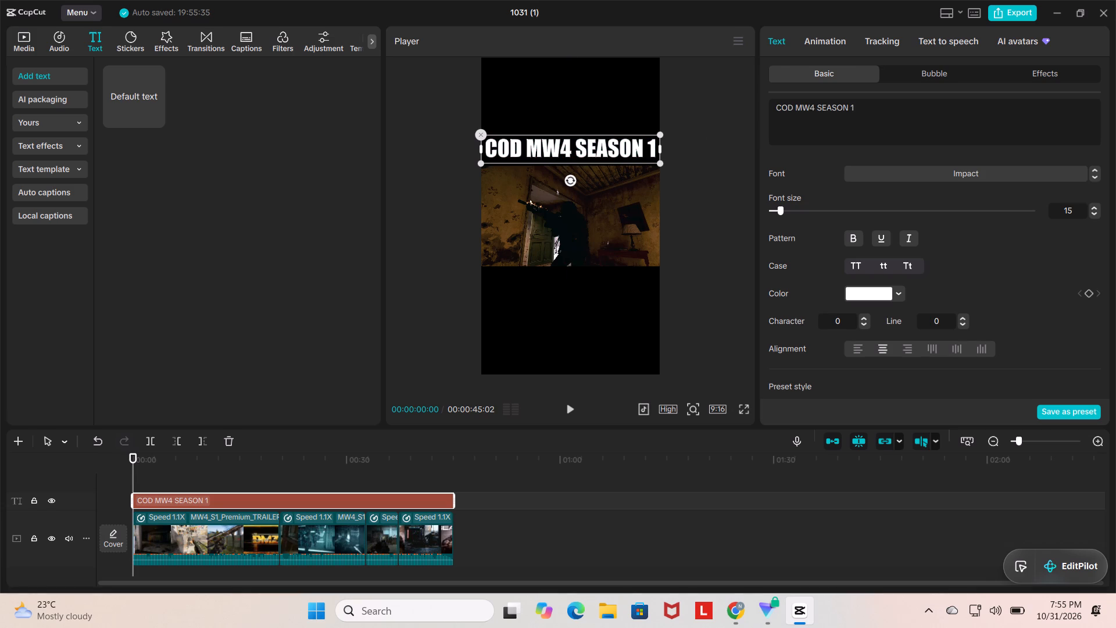
drag(810, 106, 828, 110)
click(819, 113)
drag(809, 105, 818, 108)
drag(818, 108, 815, 108)
click(890, 176)
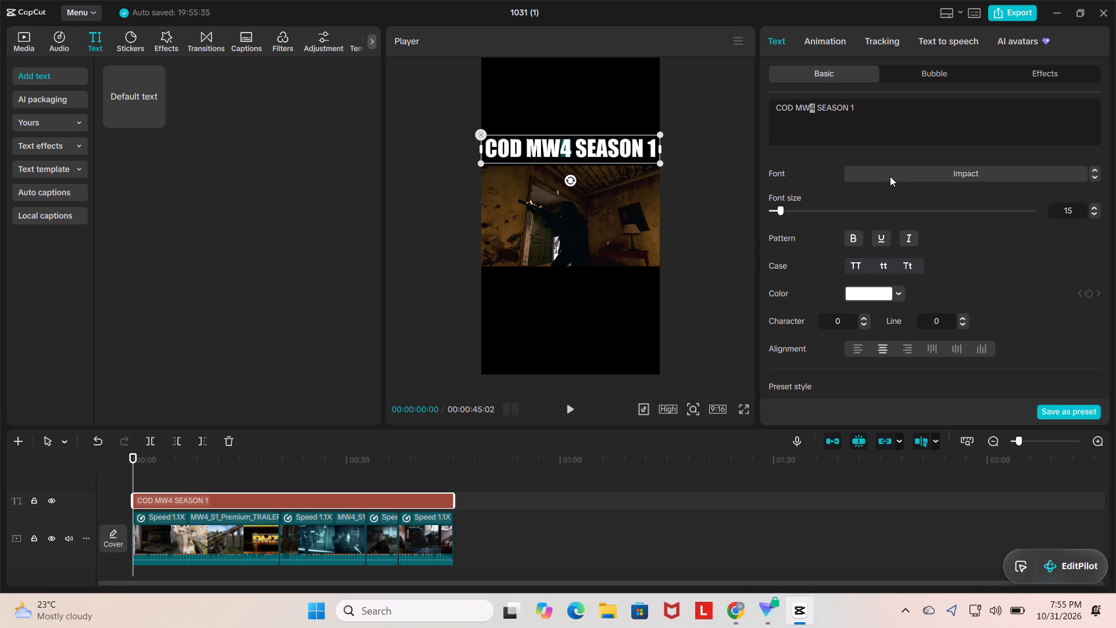
click(809, 188)
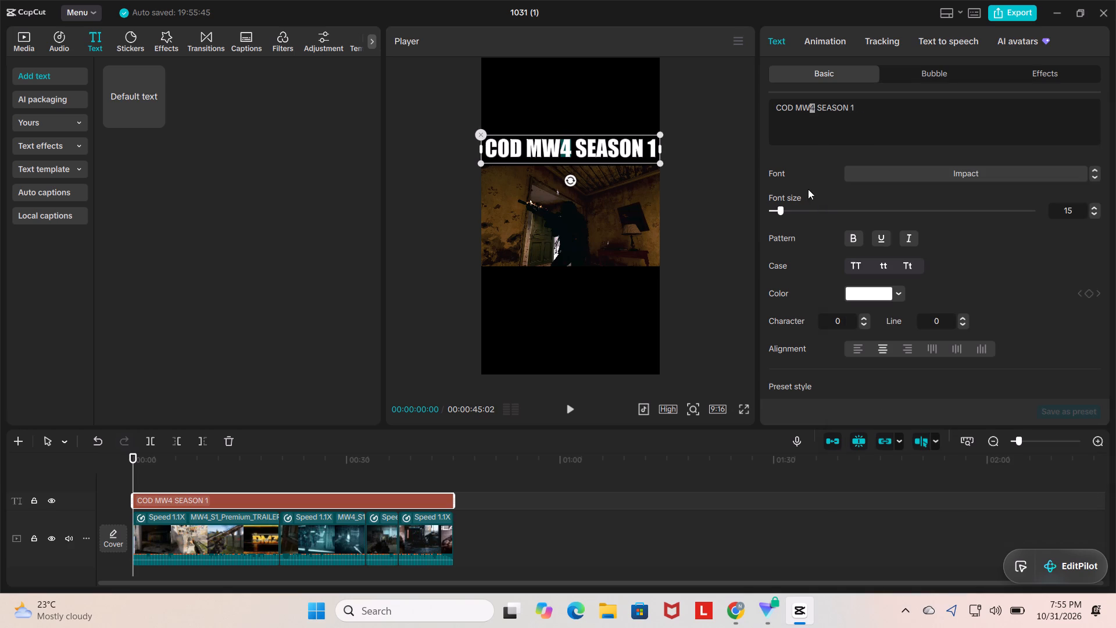
click(895, 288)
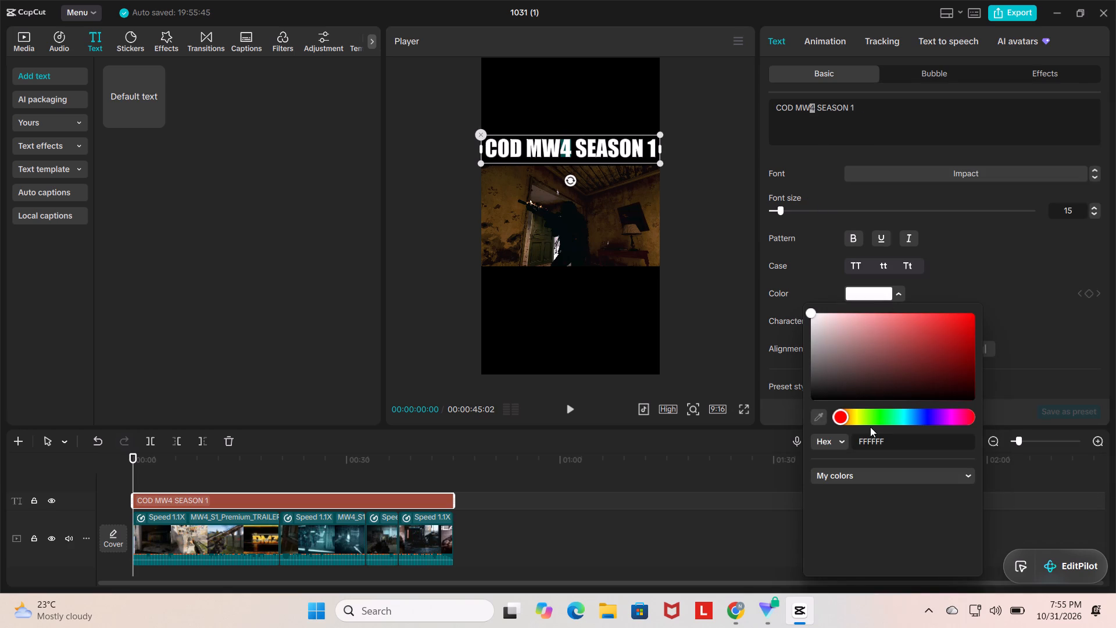
click(855, 420)
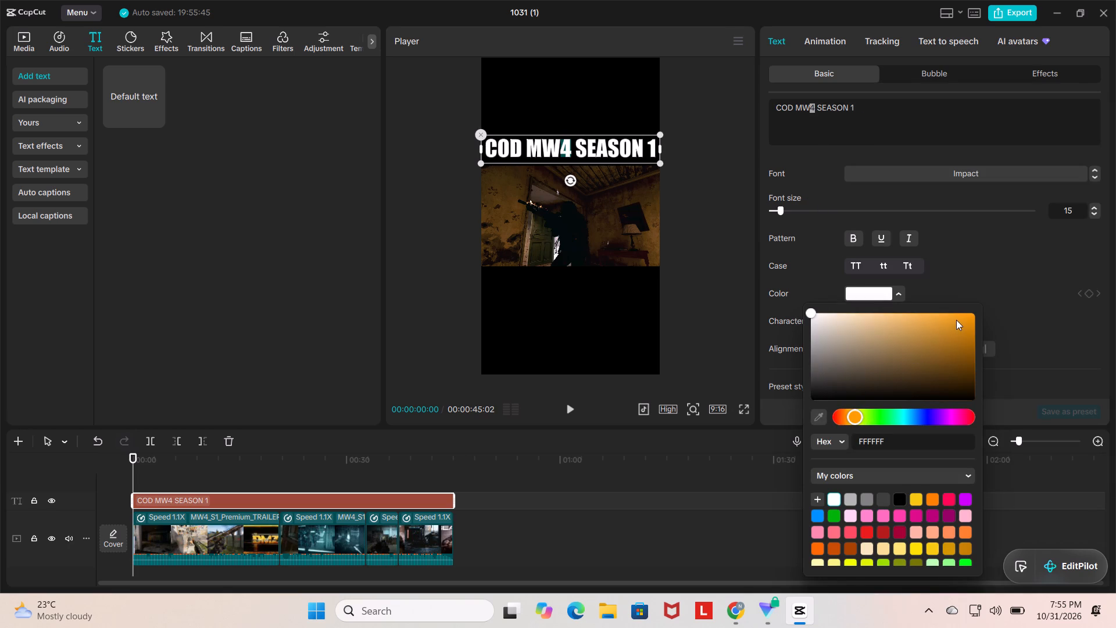
click(956, 320)
click(742, 214)
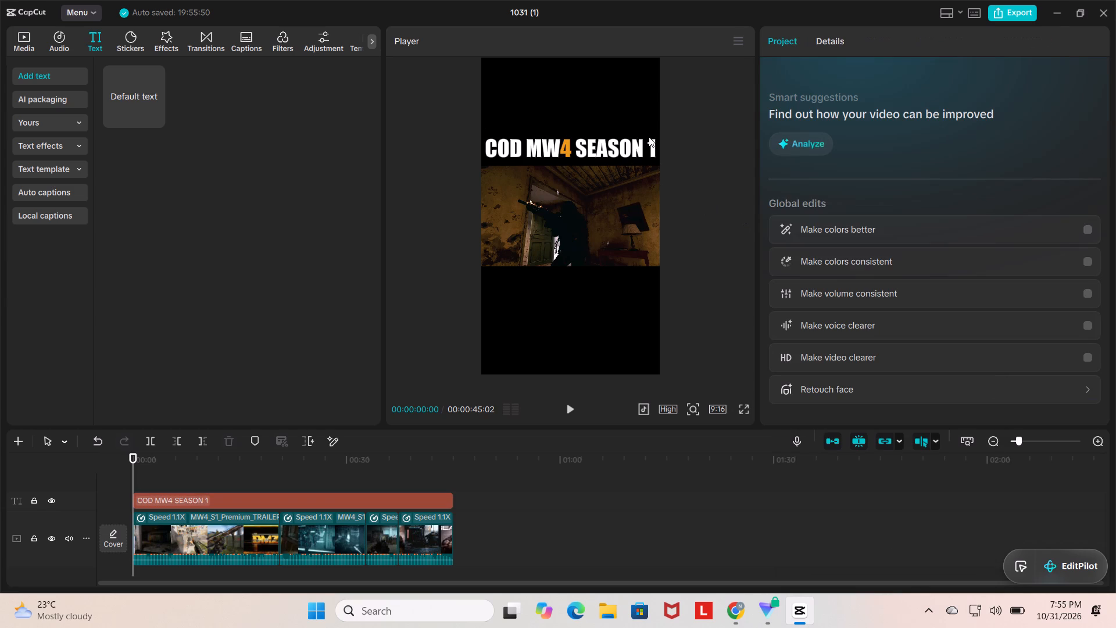
Colour only the 1 at the end of the "COD MW4 SEASON 1" title dark red (B61B1C).
click(649, 140)
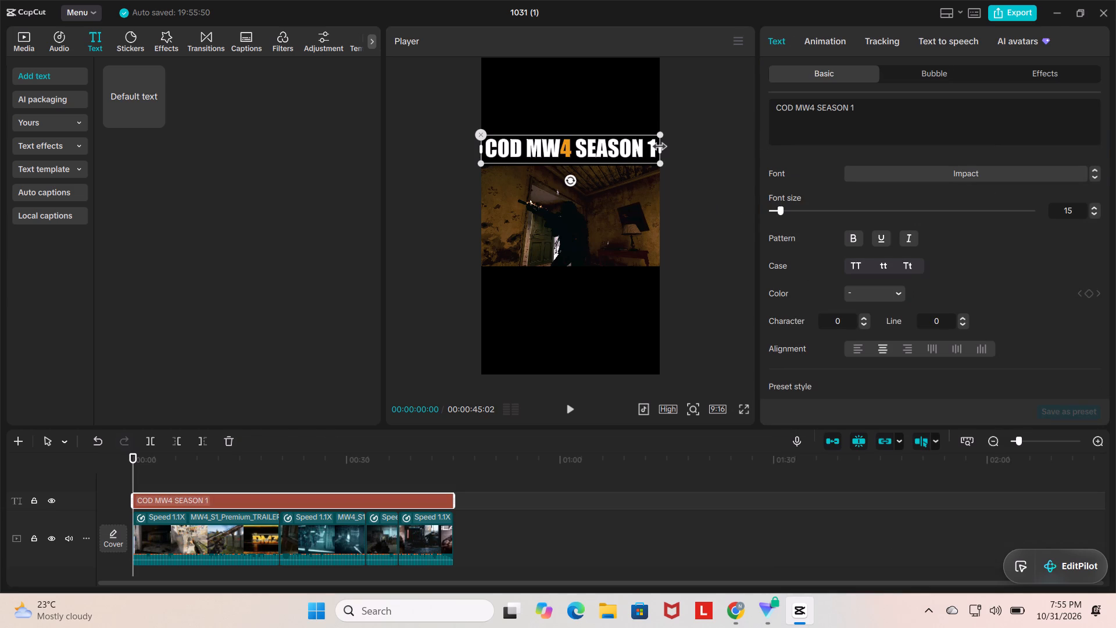
drag(847, 108, 860, 109)
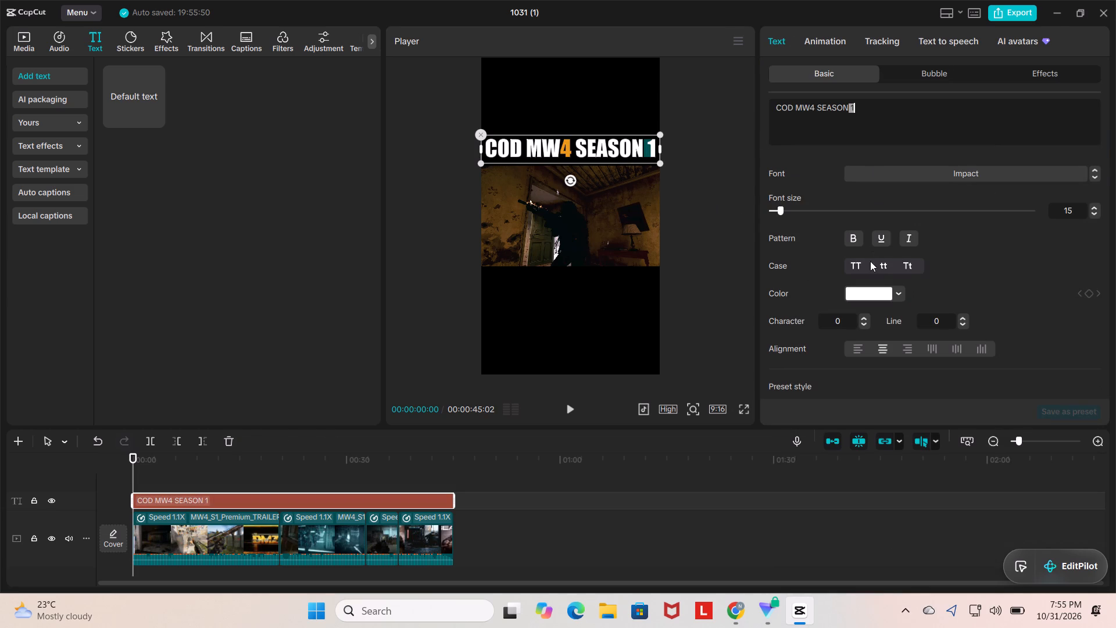
click(896, 289)
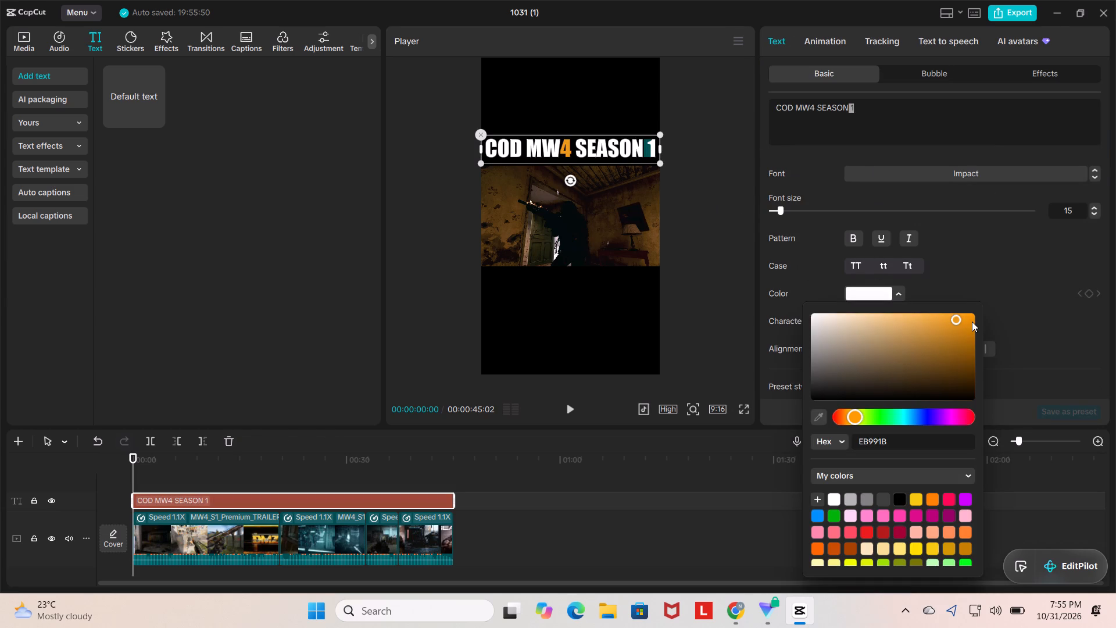
click(972, 322)
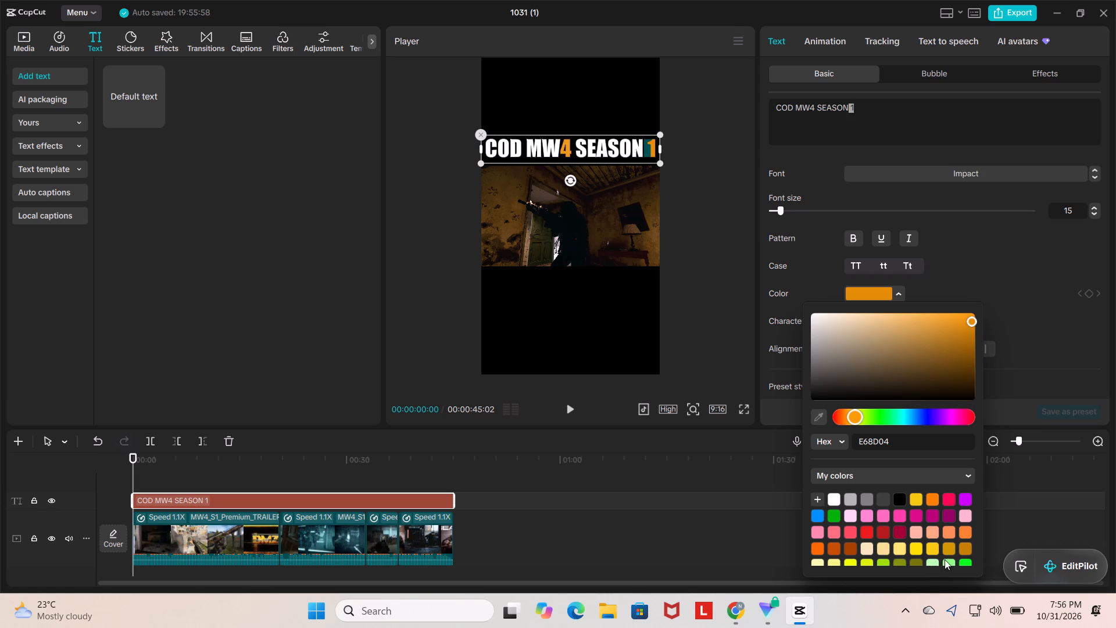
click(882, 533)
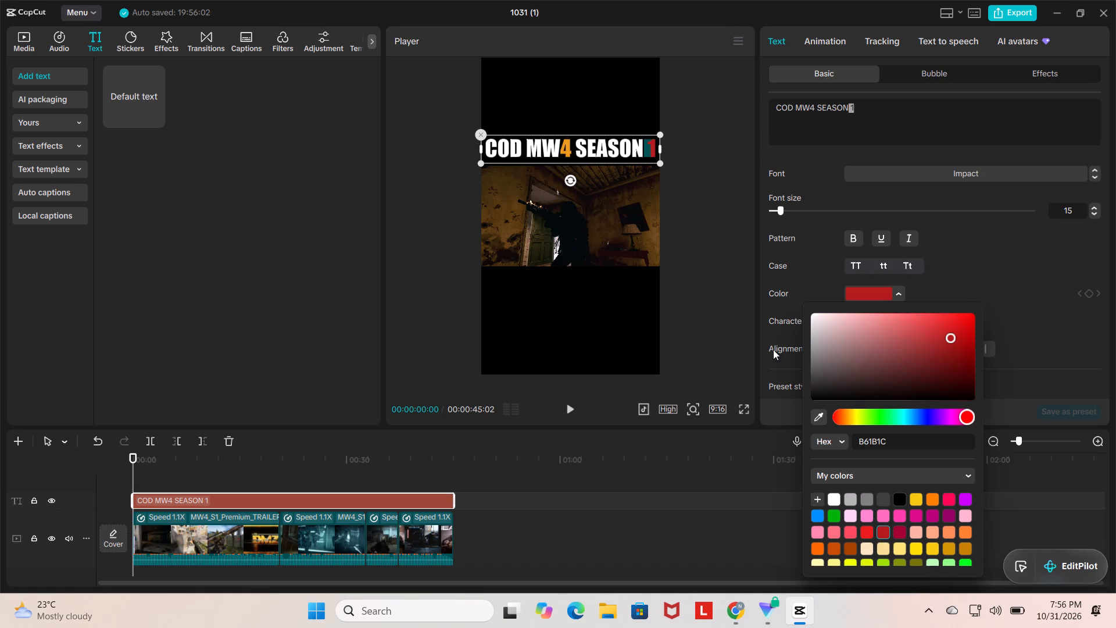
click(716, 321)
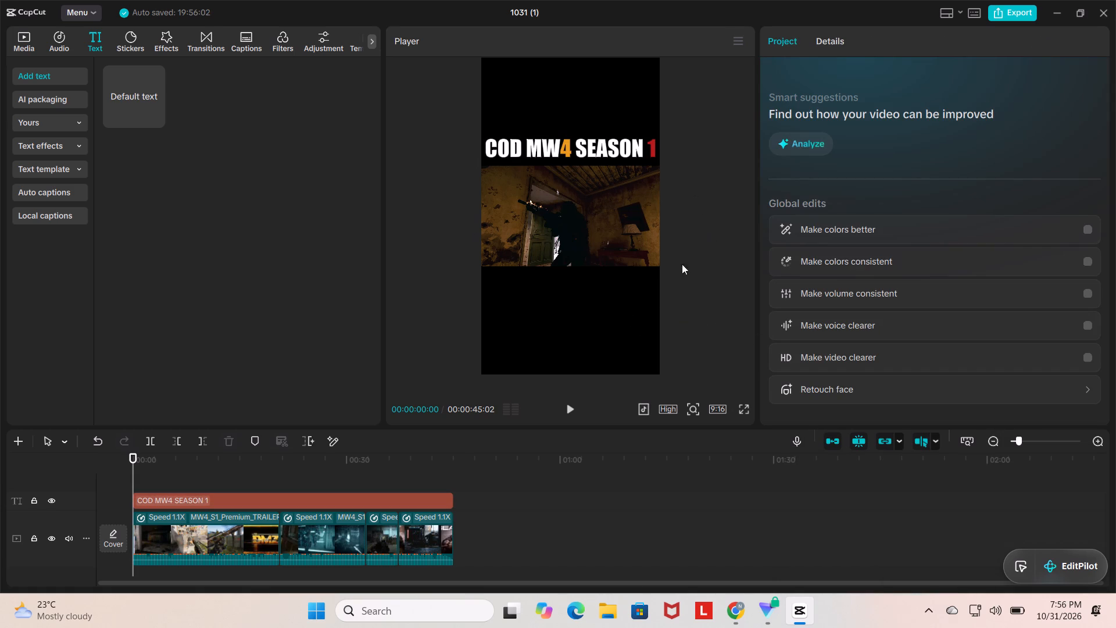
Play the edit from the start to review the recoloured title over the footage.
click(574, 408)
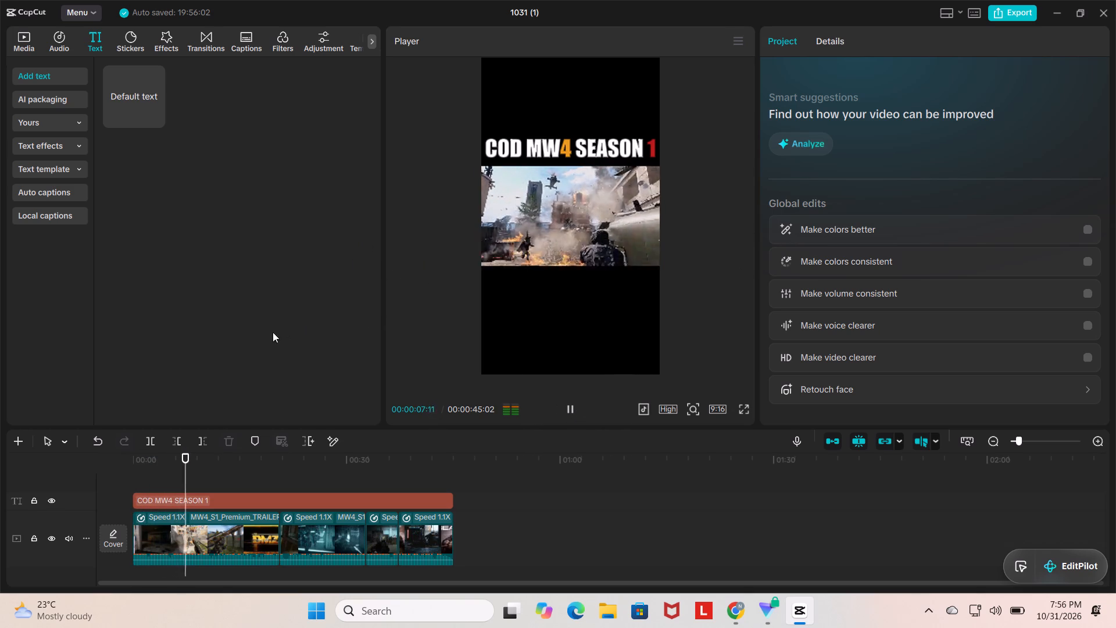
scroll(245, 354, down, 5)
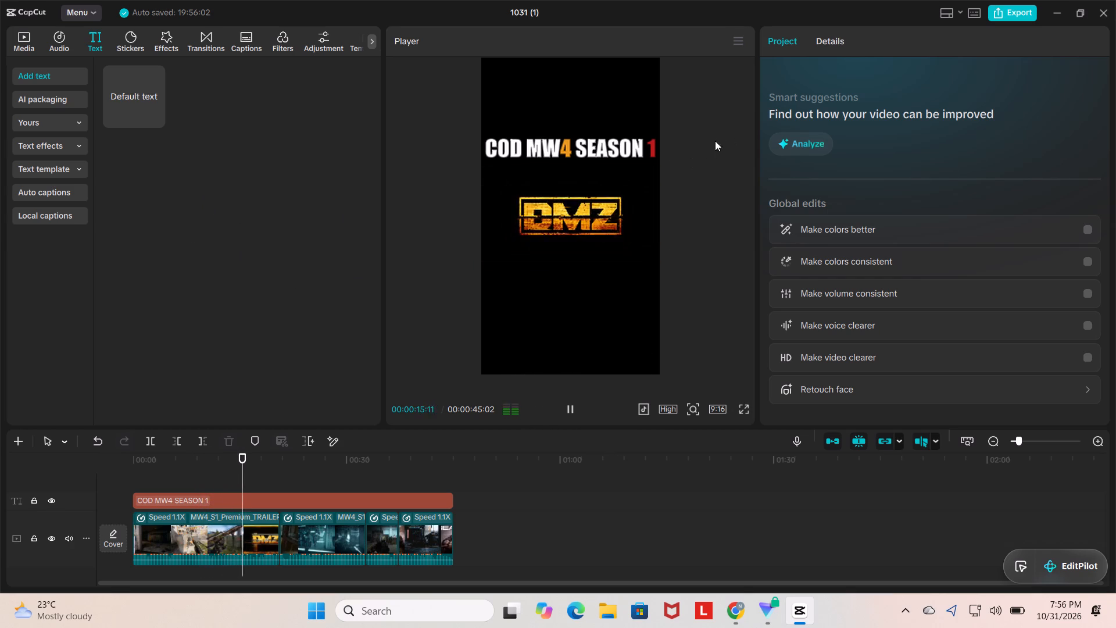
Search the music library for phonk and stop the timeline playback.
click(63, 45)
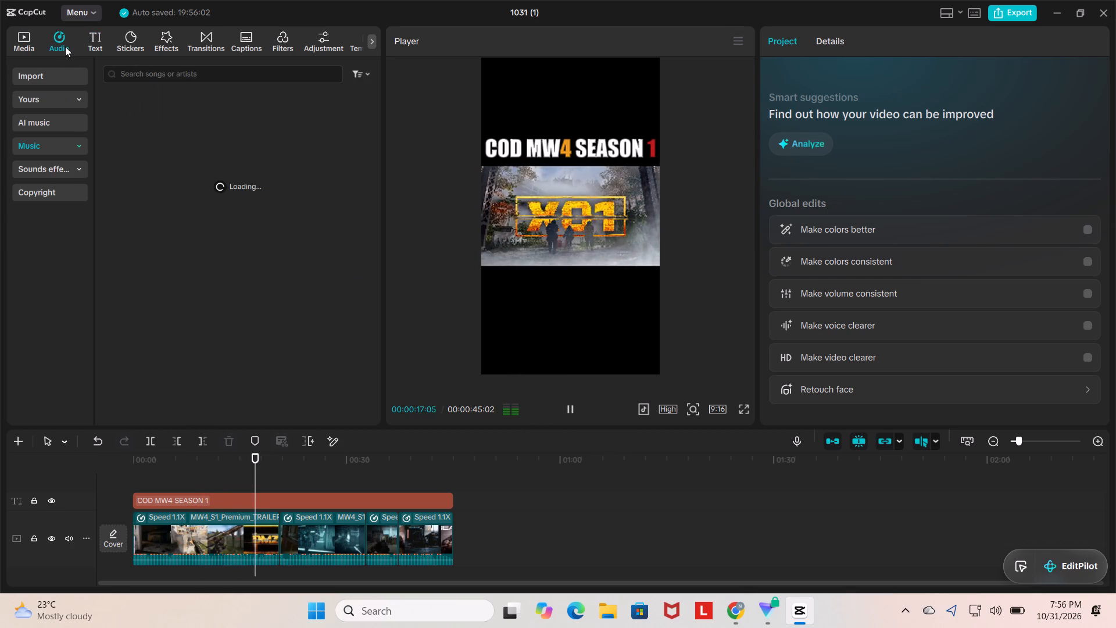
click(172, 78)
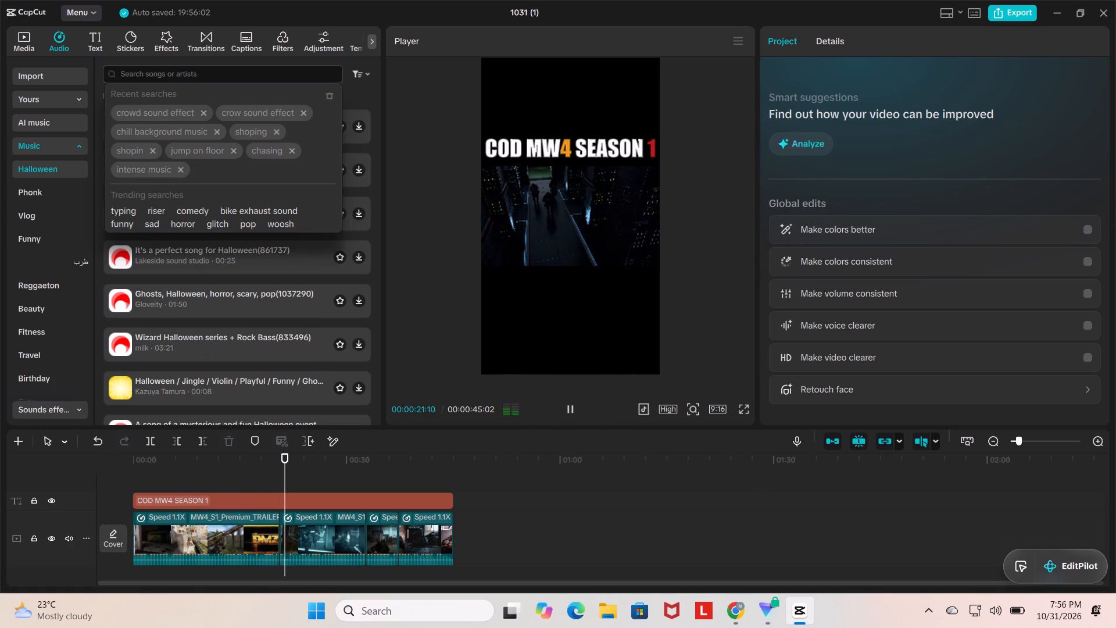
text(PHONL)
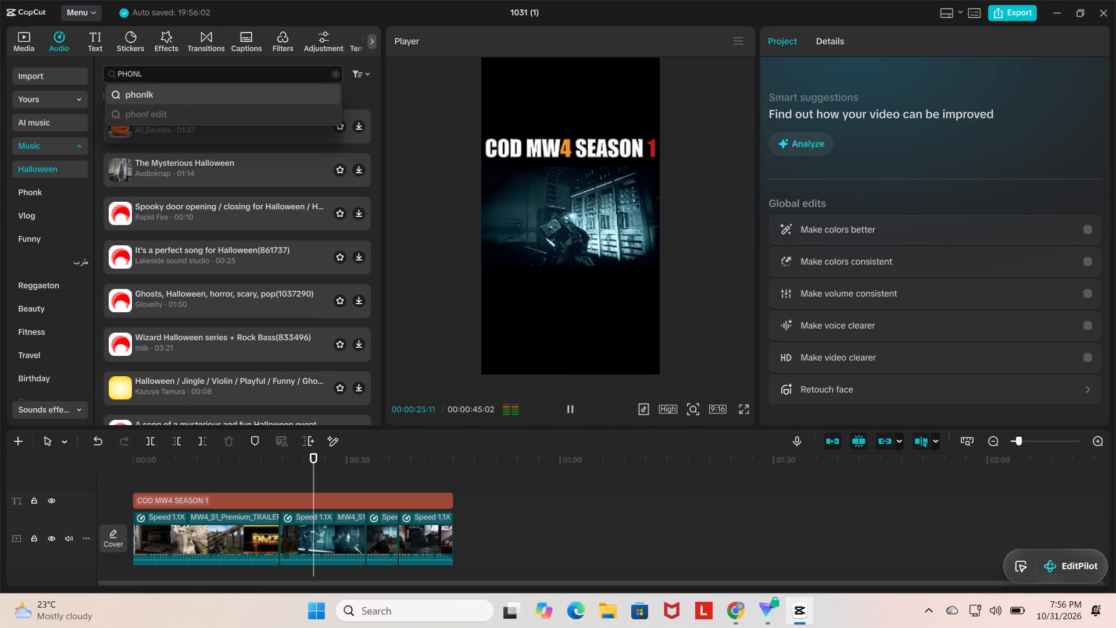
key(BackSpace)
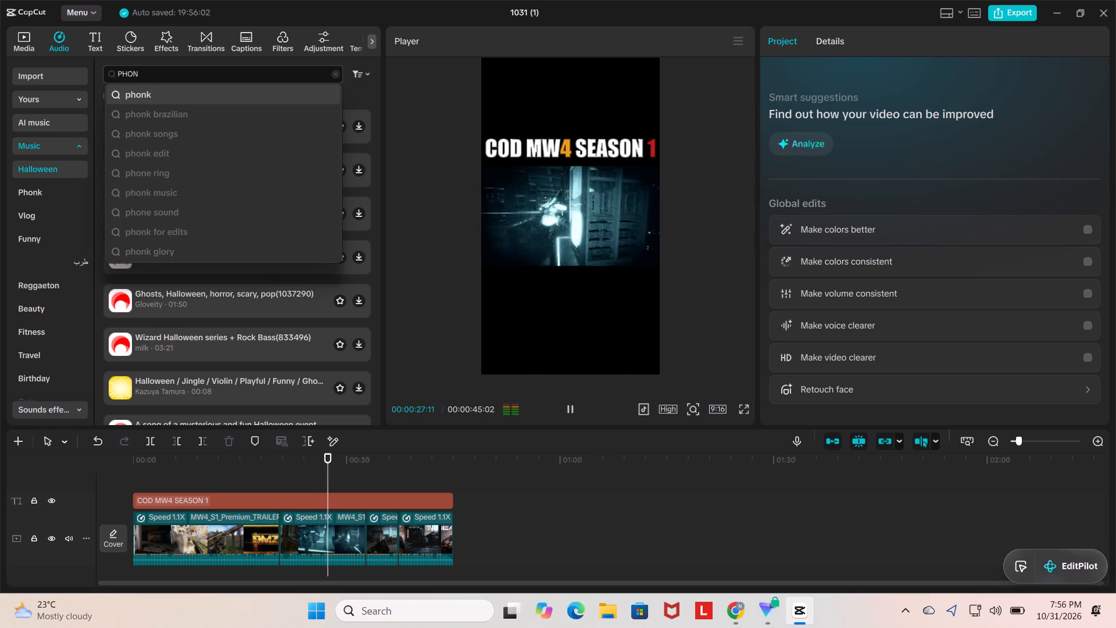
click(198, 97)
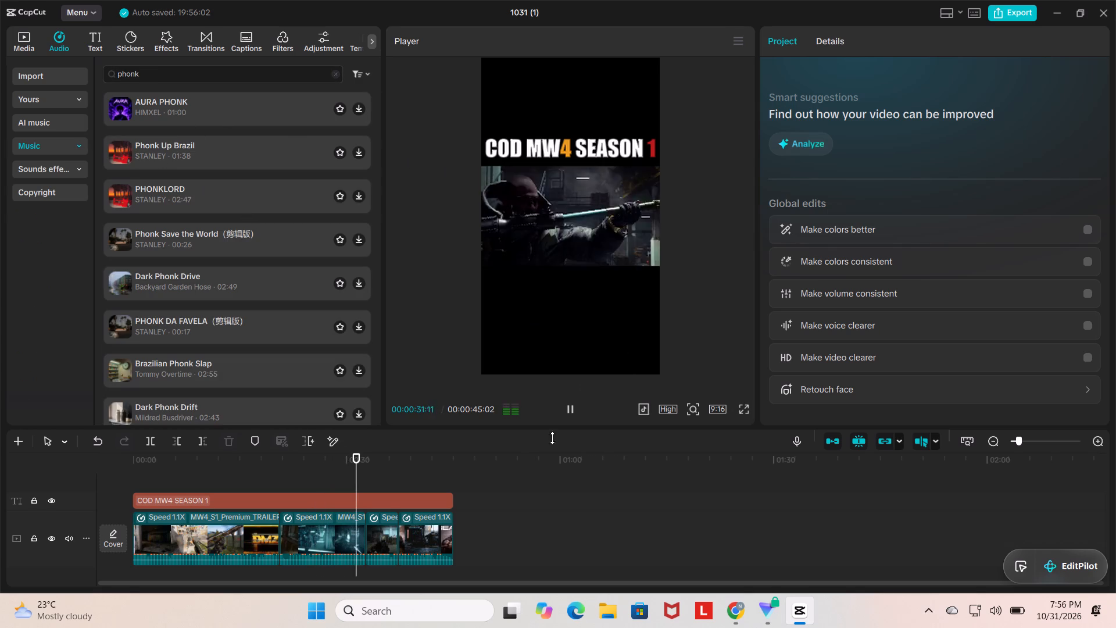
click(570, 419)
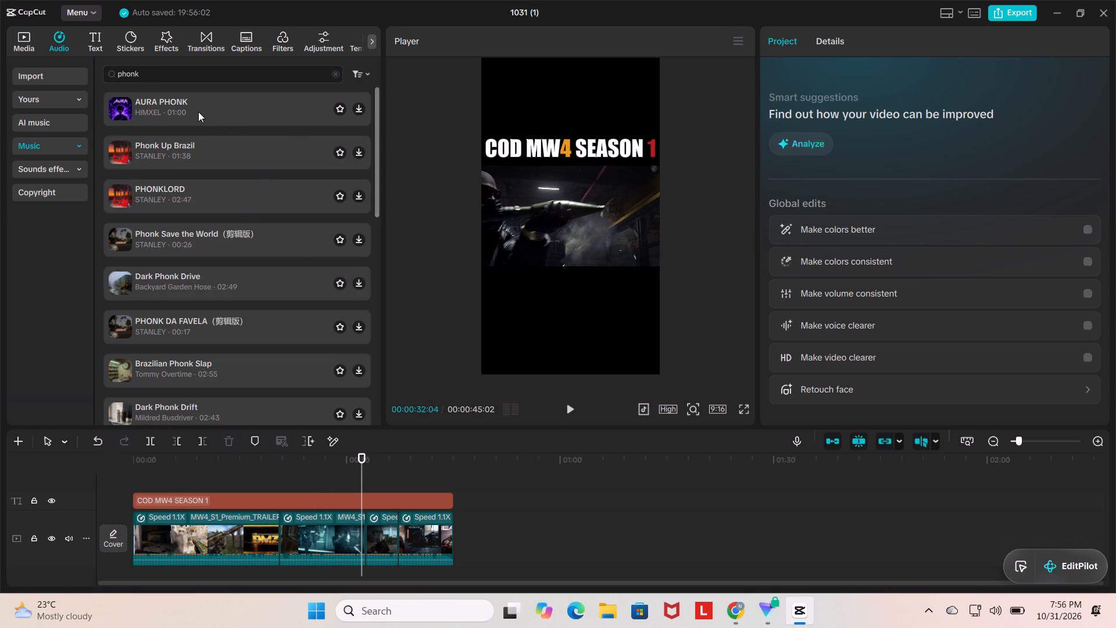
Preview the AURA PHONK track and add it beneath the video, starting at the beginning of the timeline.
click(198, 112)
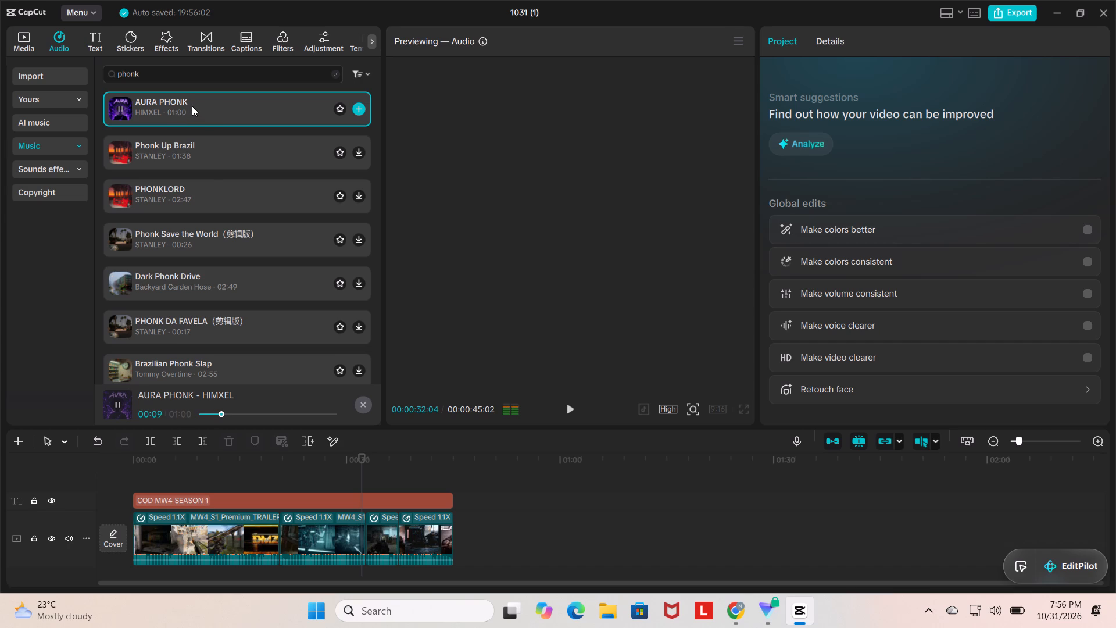
drag(192, 106, 142, 597)
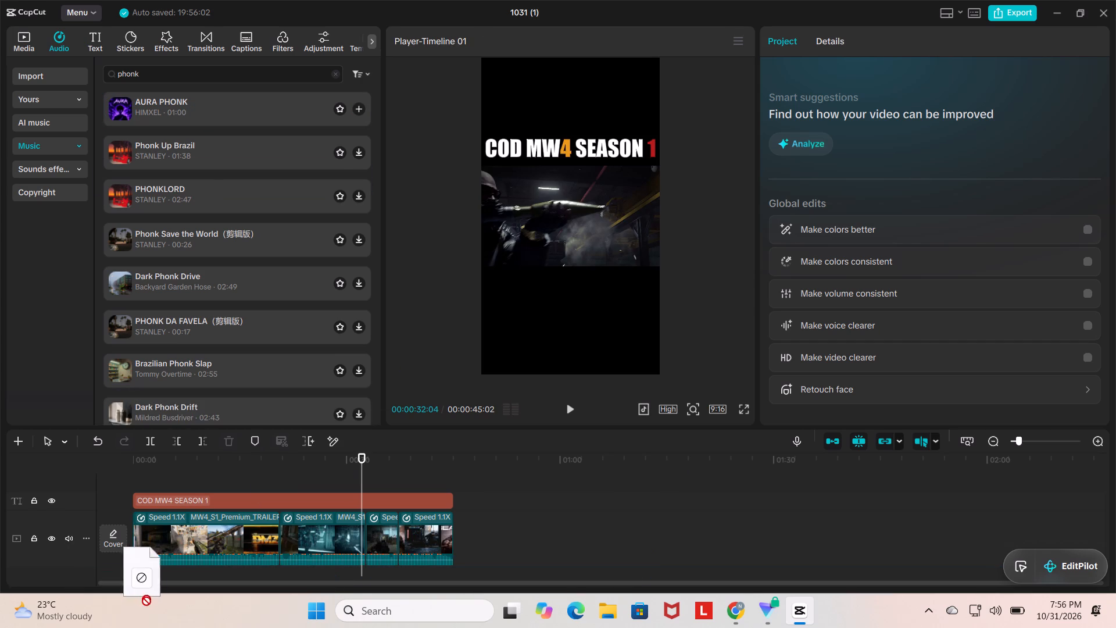
drag(142, 597, 124, 580)
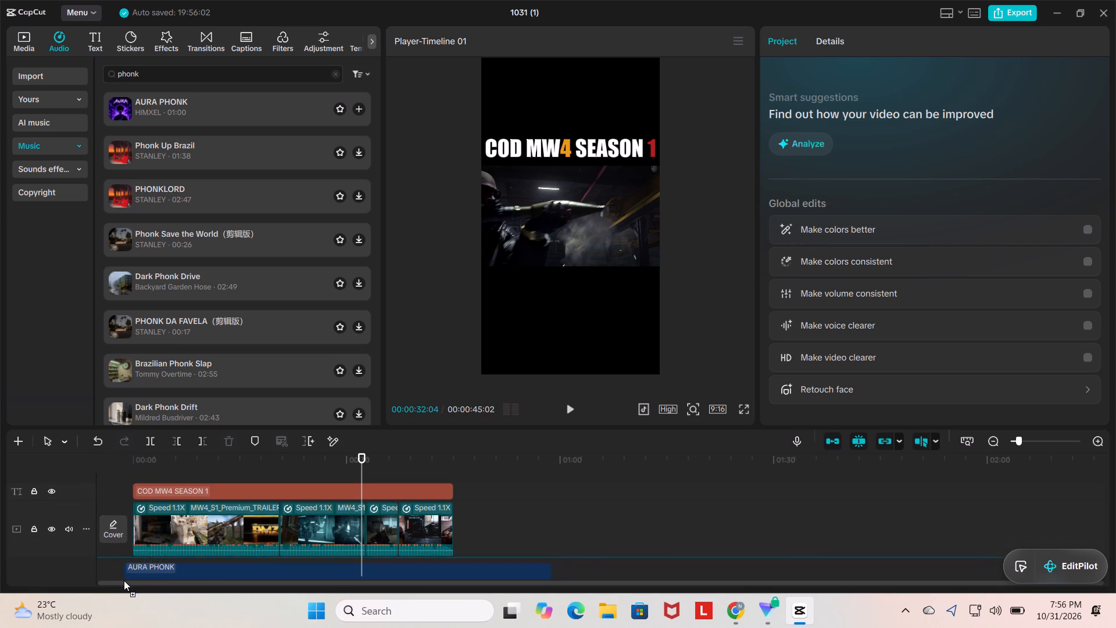
drag(124, 580, 135, 554)
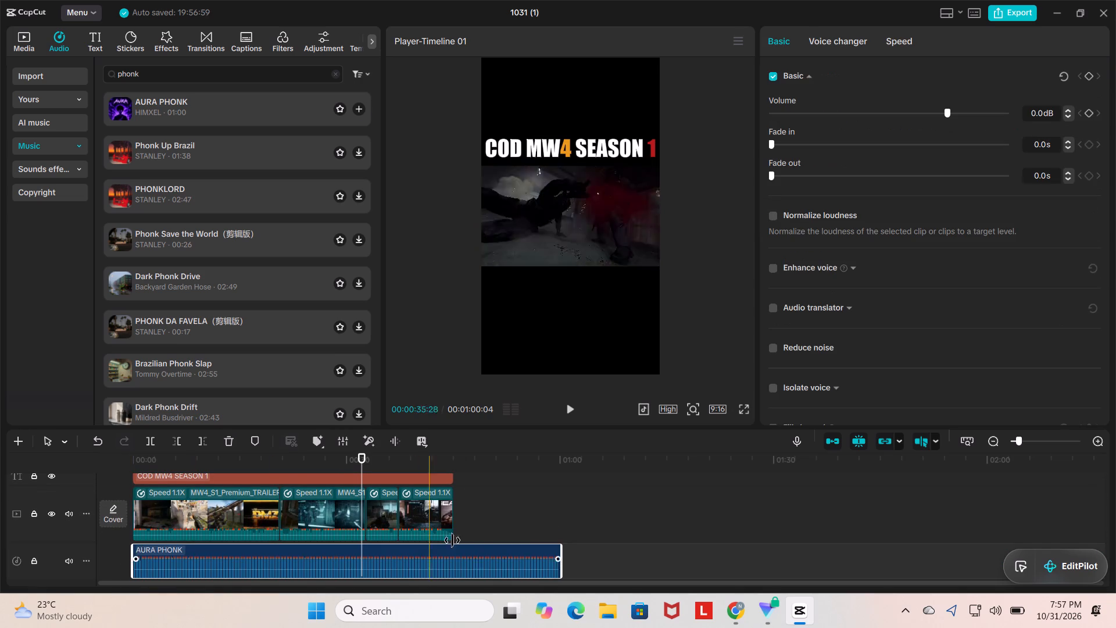
Trim the end of the AURA PHONK track to match the end of the video at 00:00:45:02.
drag(561, 558, 476, 552)
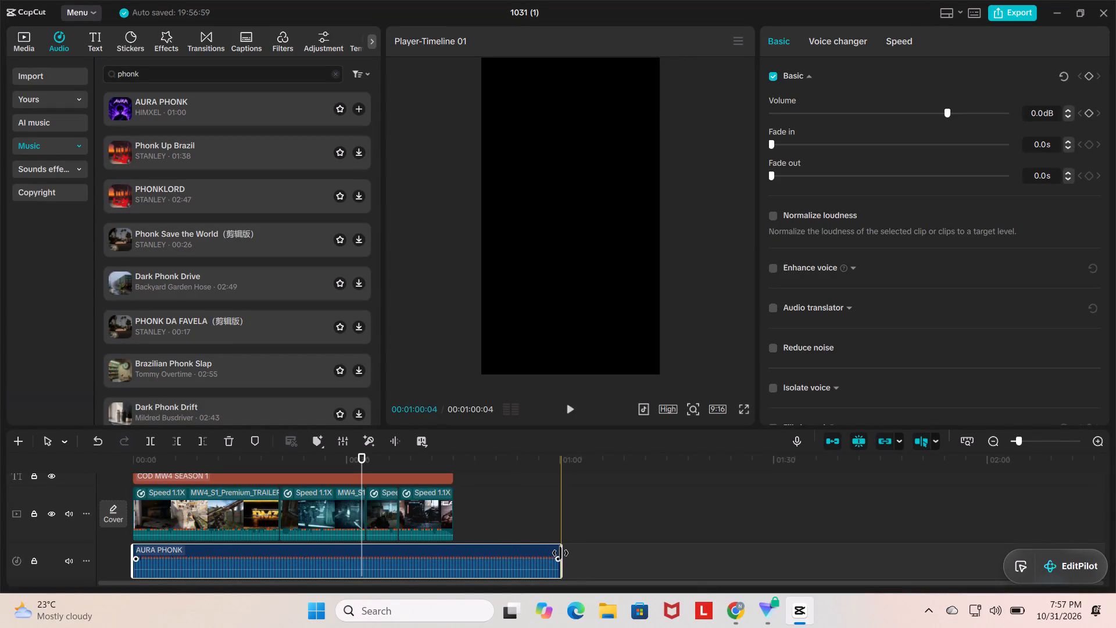
drag(561, 552, 462, 549)
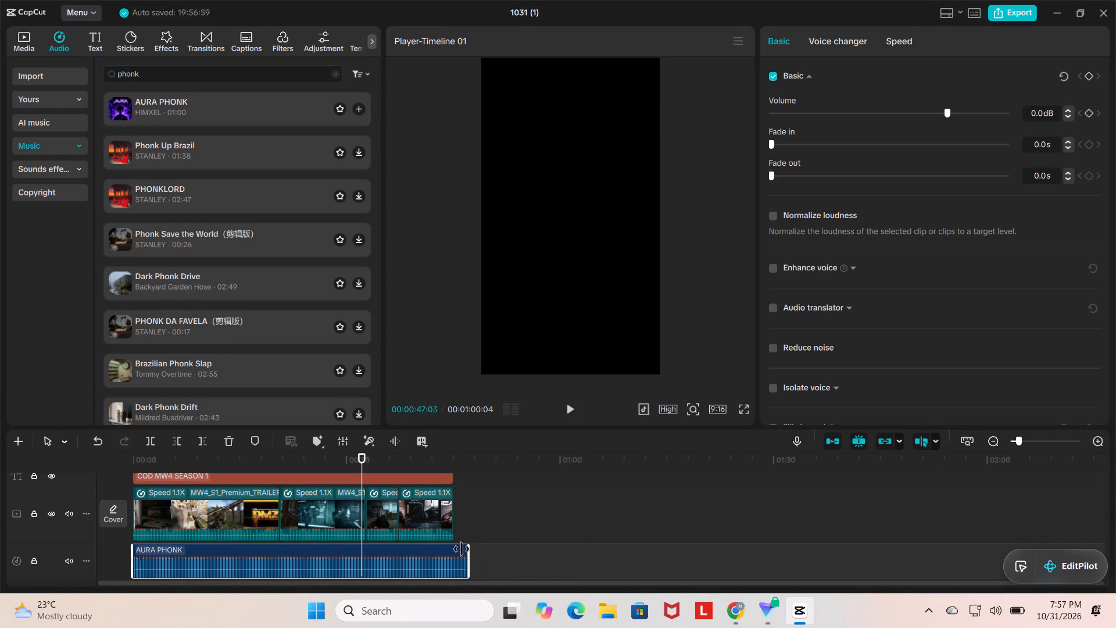
drag(462, 549, 452, 549)
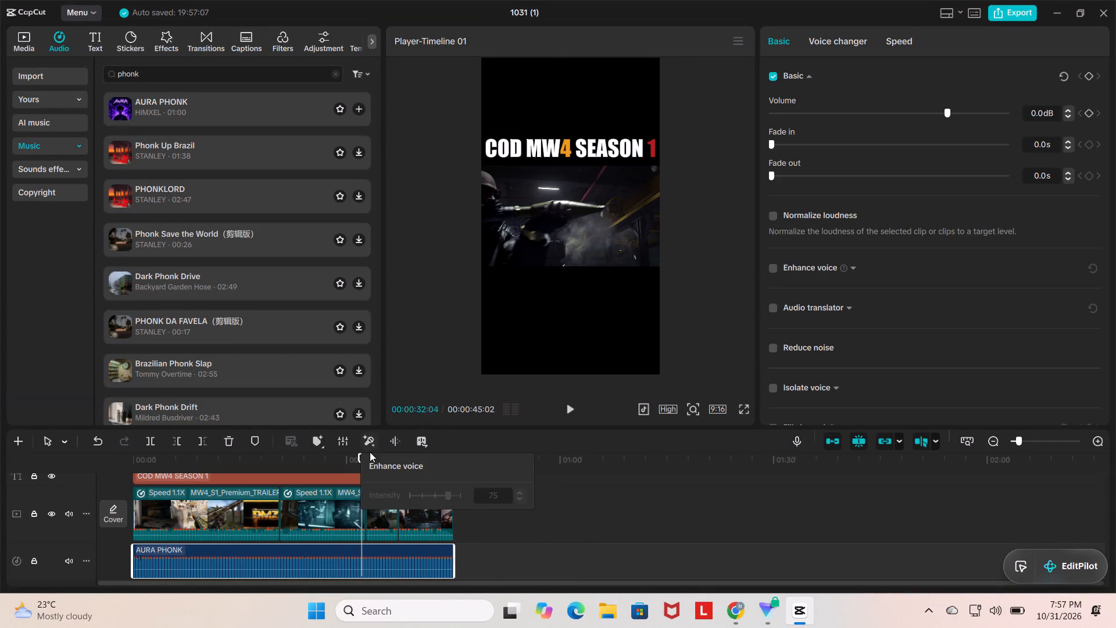
Play the first seconds of the edit to check the music against the trailer's own sound.
drag(363, 460, 48, 488)
key(space)
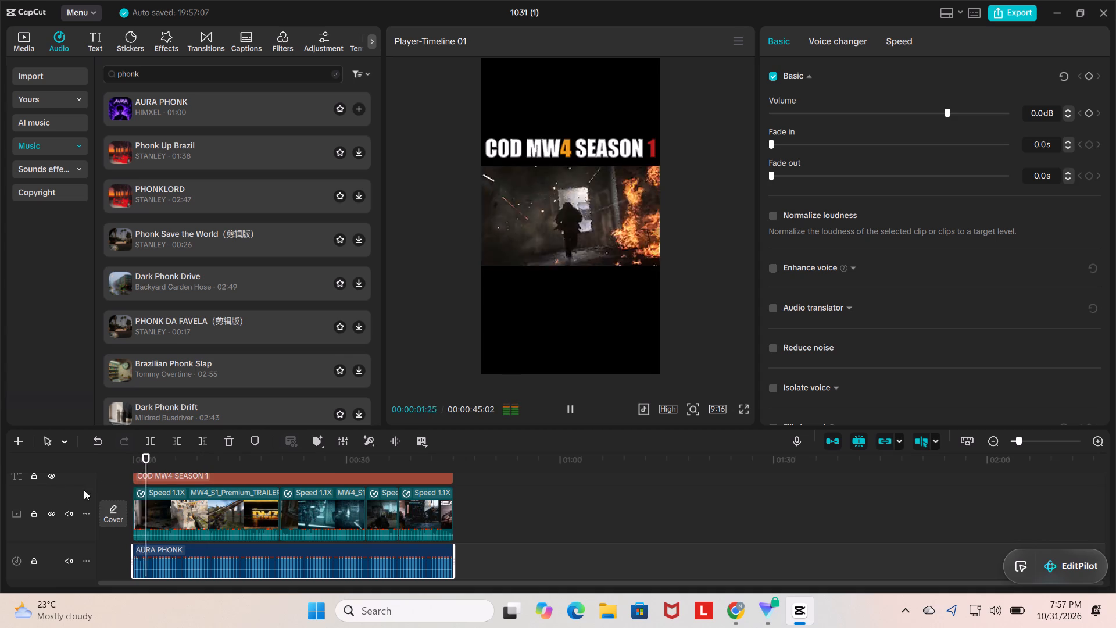
key(space)
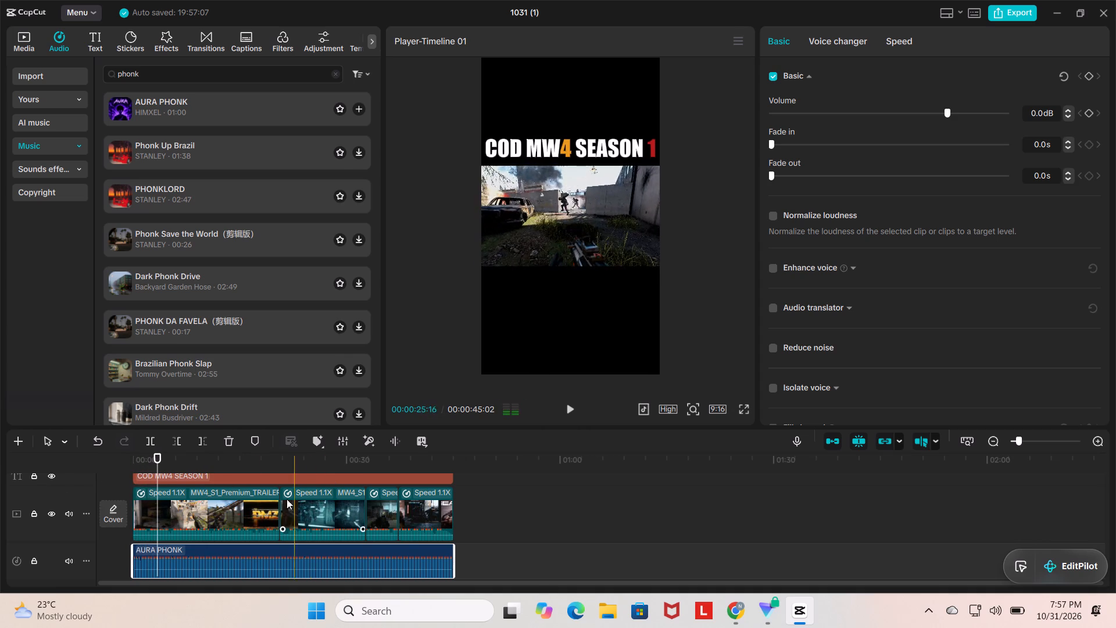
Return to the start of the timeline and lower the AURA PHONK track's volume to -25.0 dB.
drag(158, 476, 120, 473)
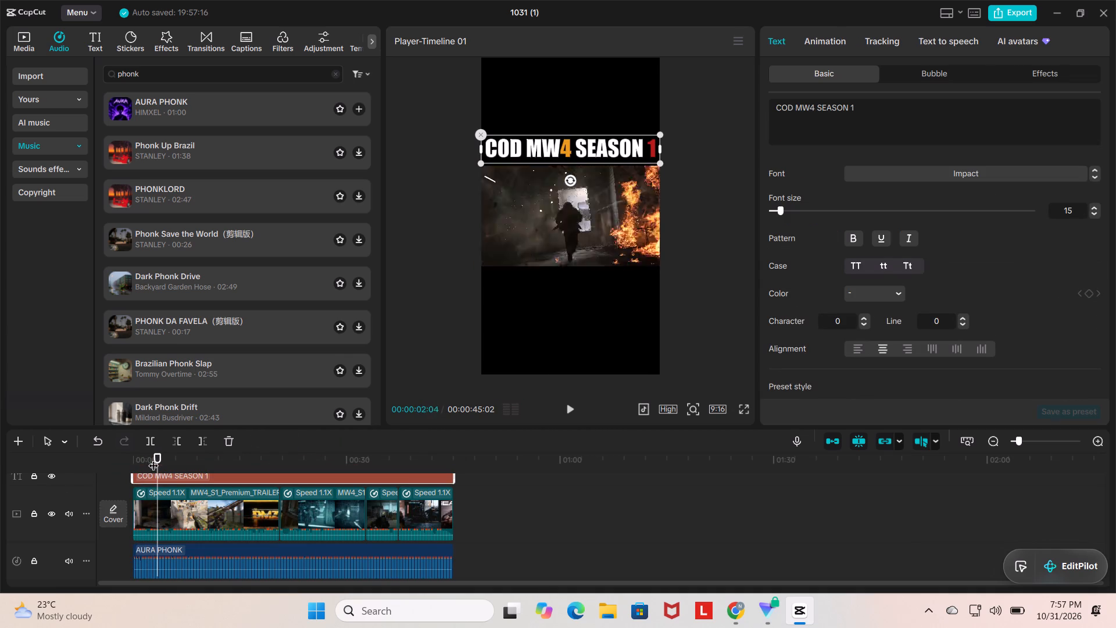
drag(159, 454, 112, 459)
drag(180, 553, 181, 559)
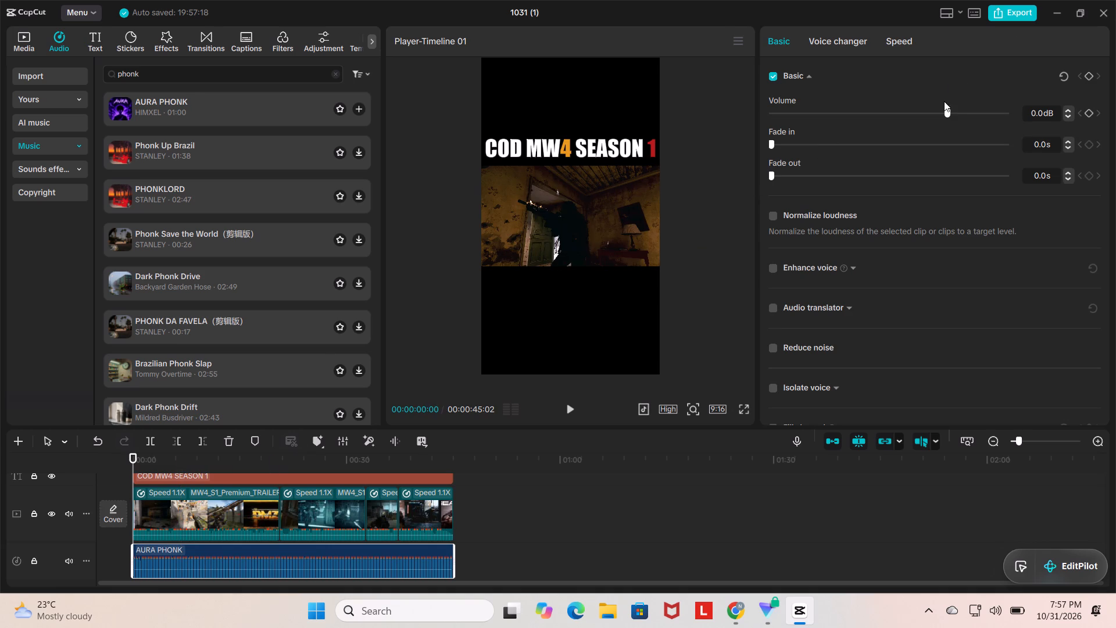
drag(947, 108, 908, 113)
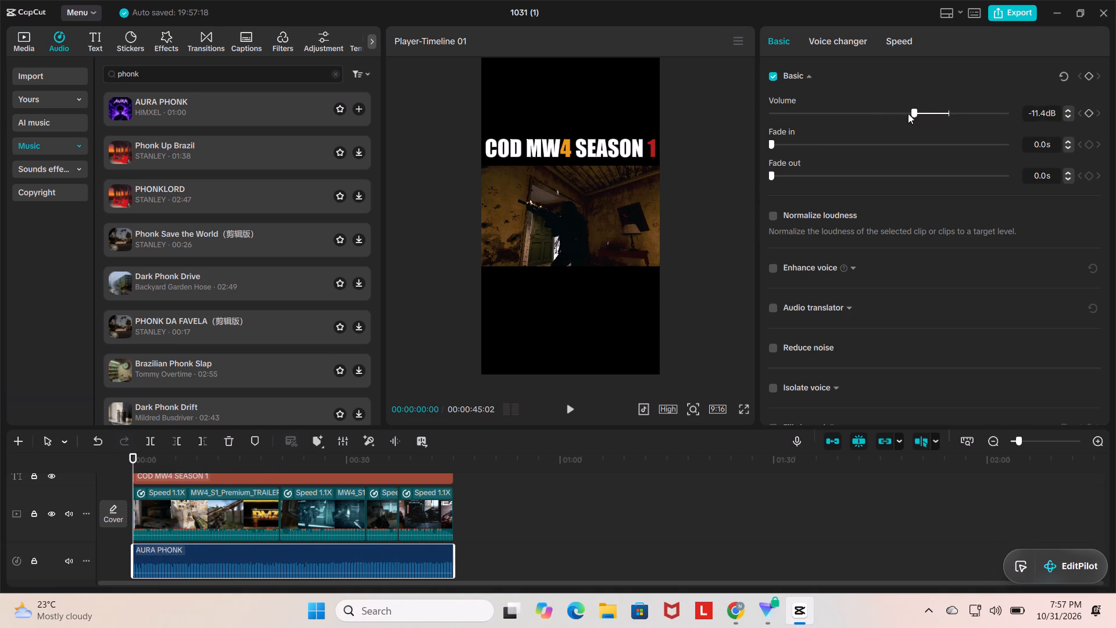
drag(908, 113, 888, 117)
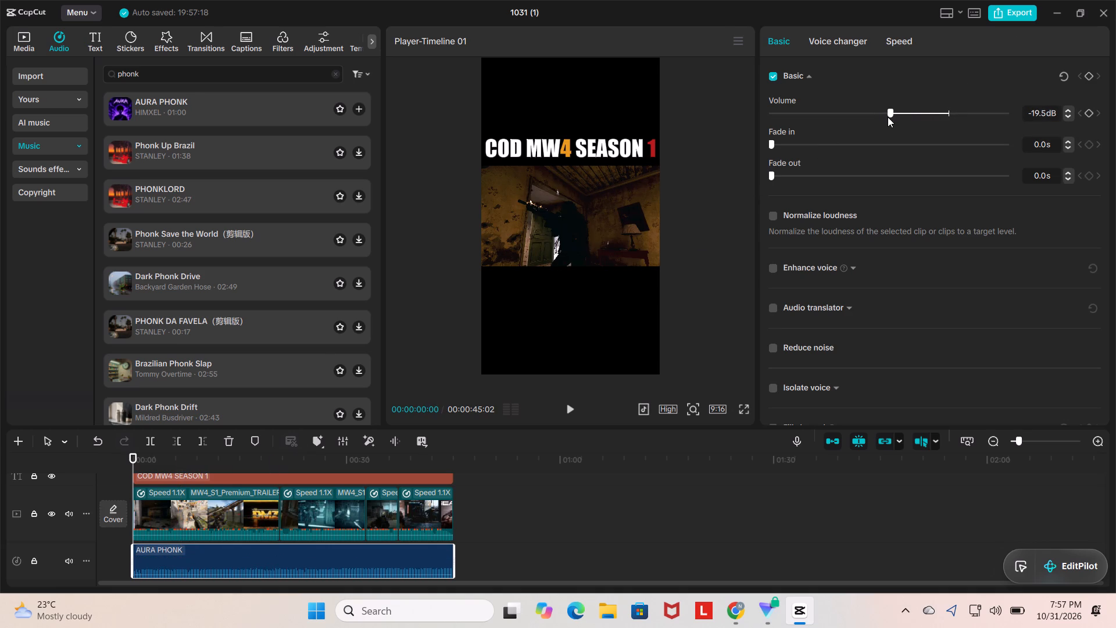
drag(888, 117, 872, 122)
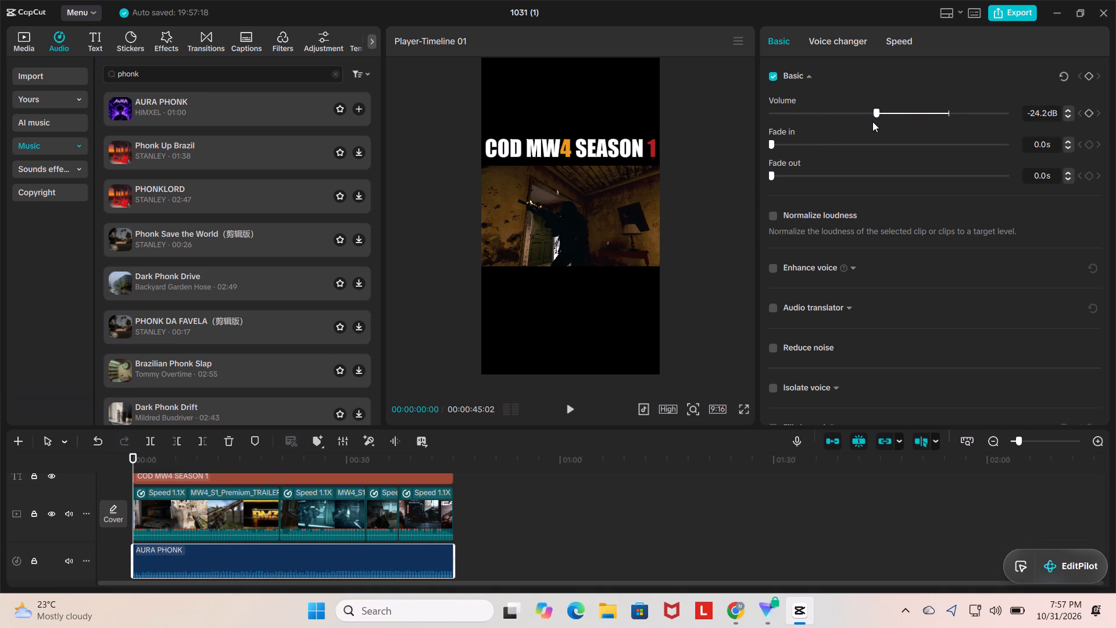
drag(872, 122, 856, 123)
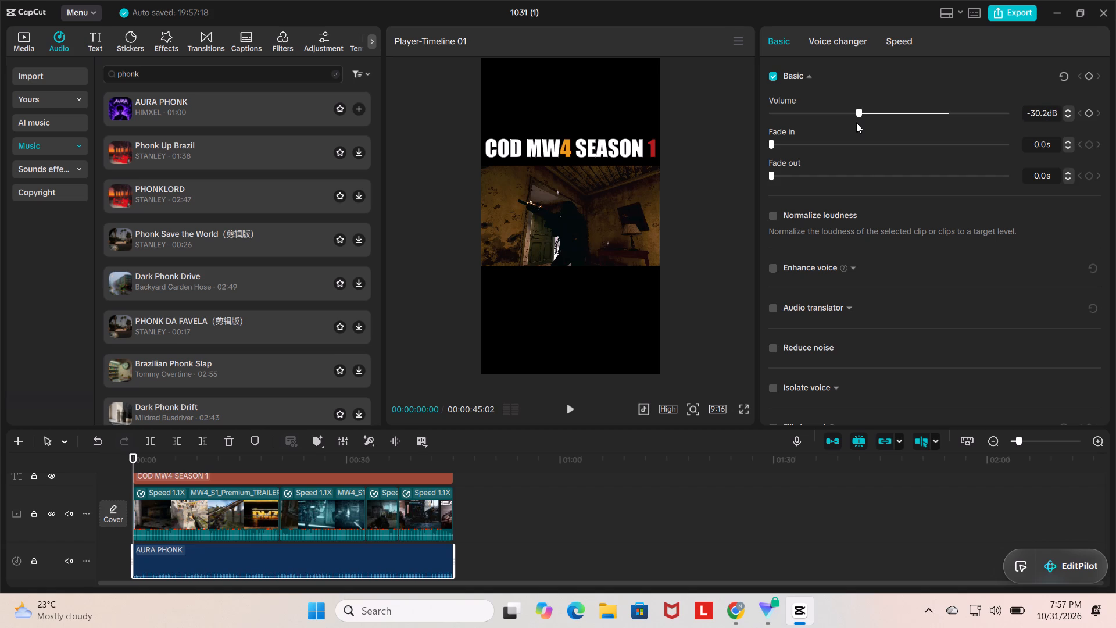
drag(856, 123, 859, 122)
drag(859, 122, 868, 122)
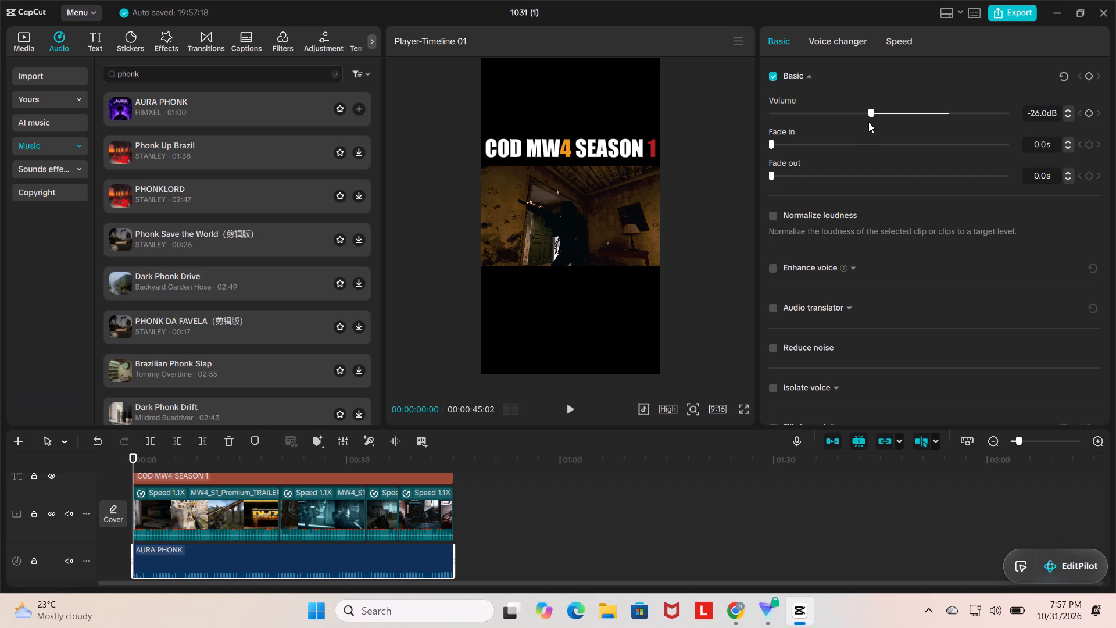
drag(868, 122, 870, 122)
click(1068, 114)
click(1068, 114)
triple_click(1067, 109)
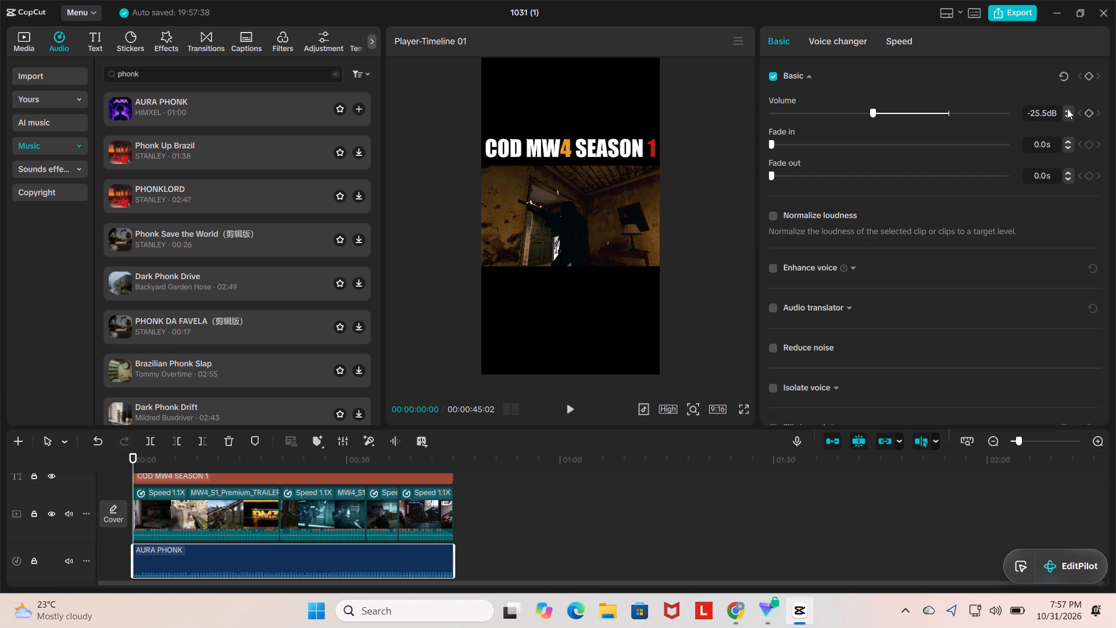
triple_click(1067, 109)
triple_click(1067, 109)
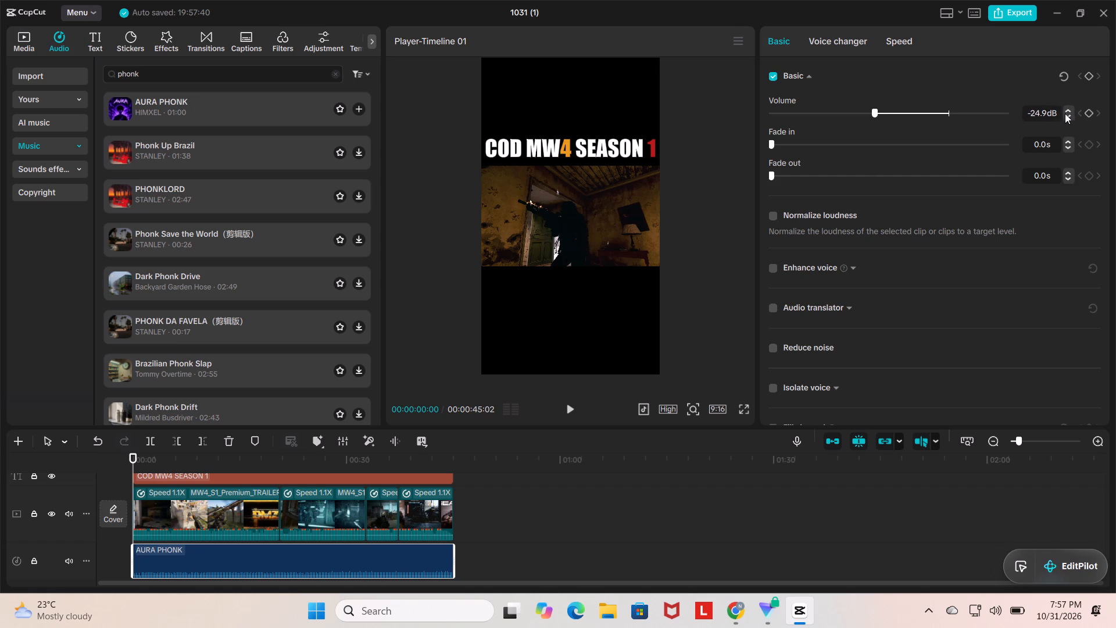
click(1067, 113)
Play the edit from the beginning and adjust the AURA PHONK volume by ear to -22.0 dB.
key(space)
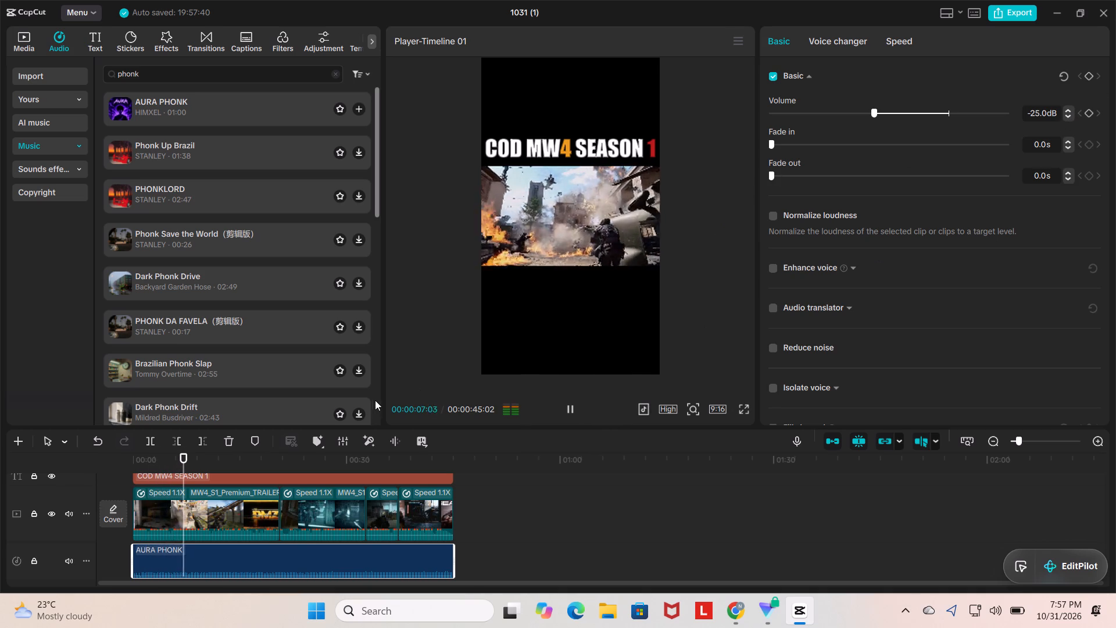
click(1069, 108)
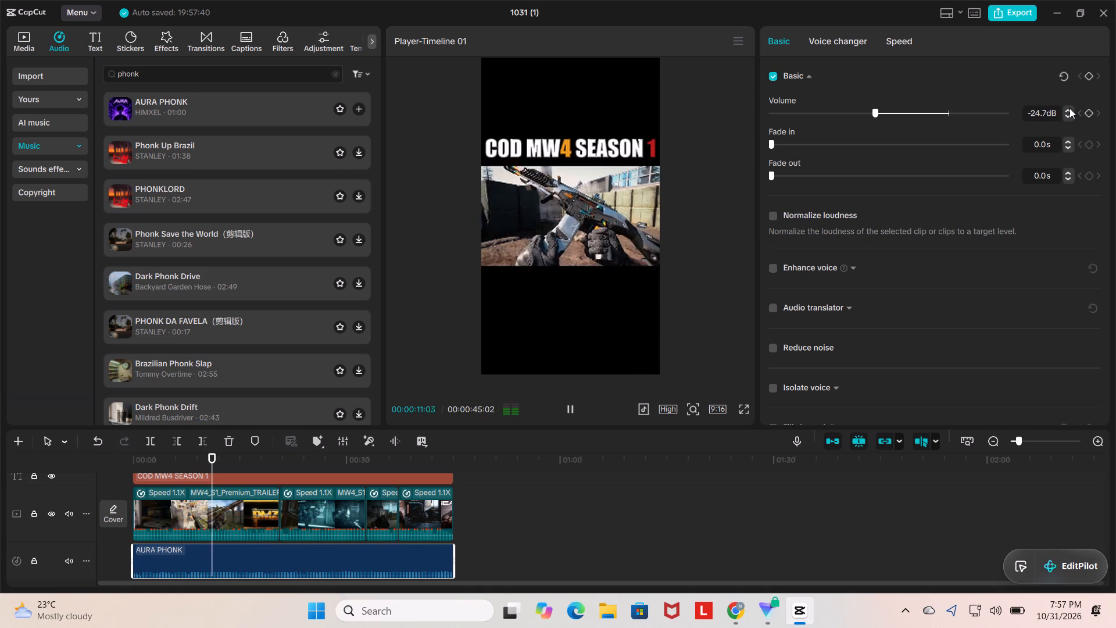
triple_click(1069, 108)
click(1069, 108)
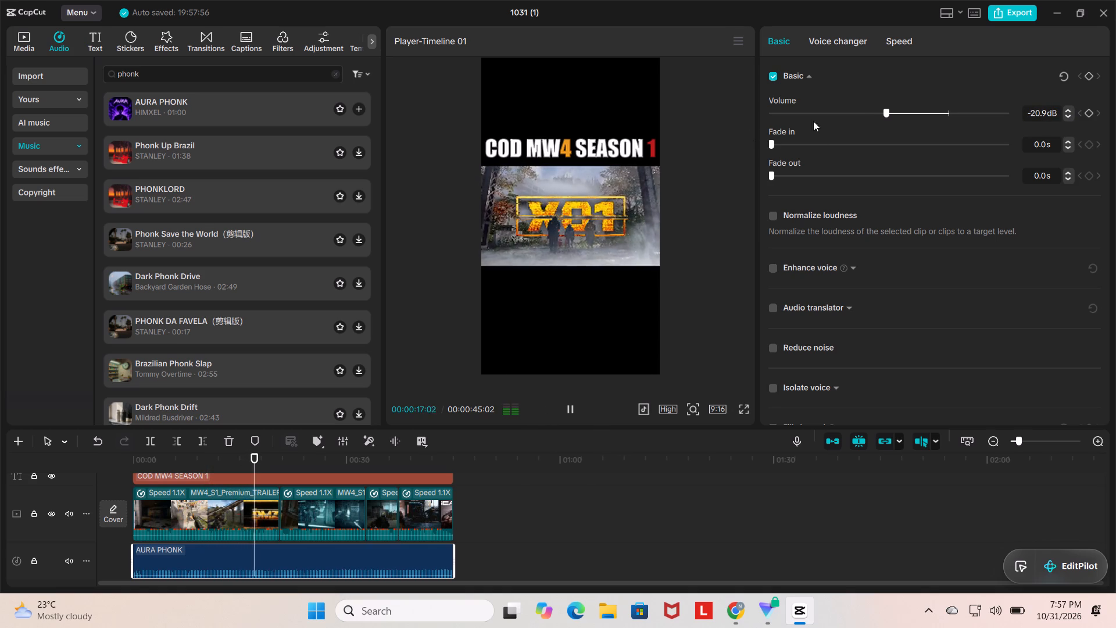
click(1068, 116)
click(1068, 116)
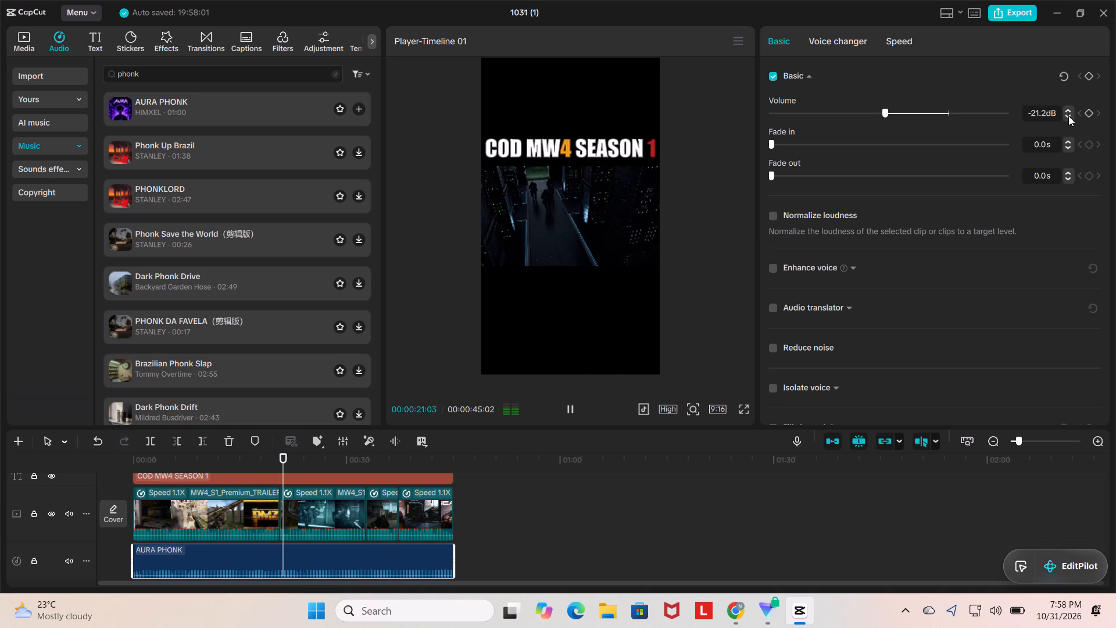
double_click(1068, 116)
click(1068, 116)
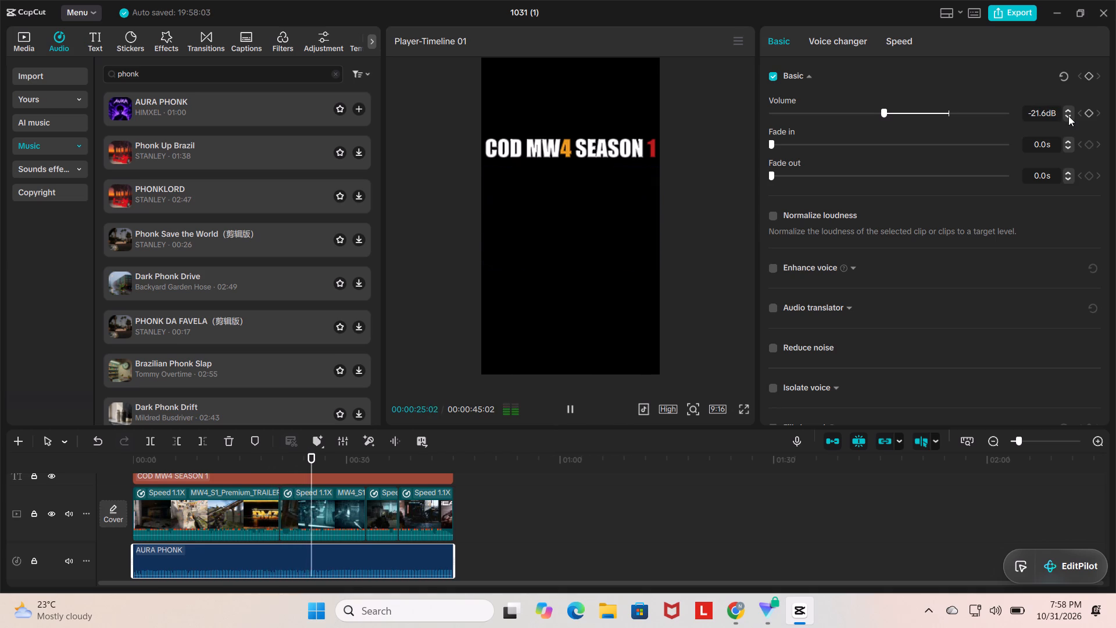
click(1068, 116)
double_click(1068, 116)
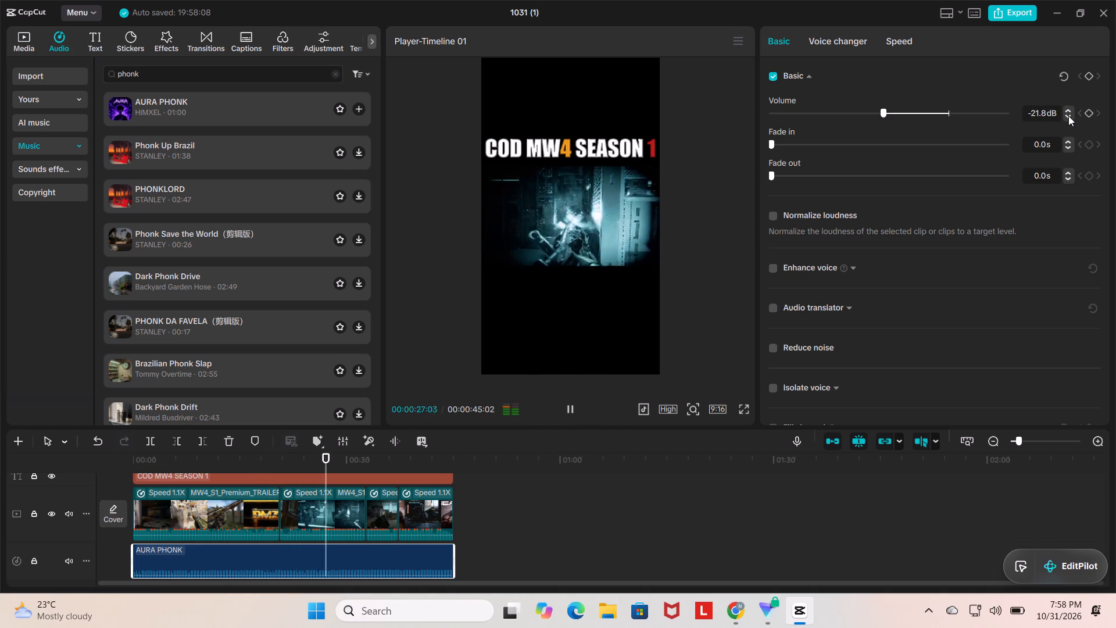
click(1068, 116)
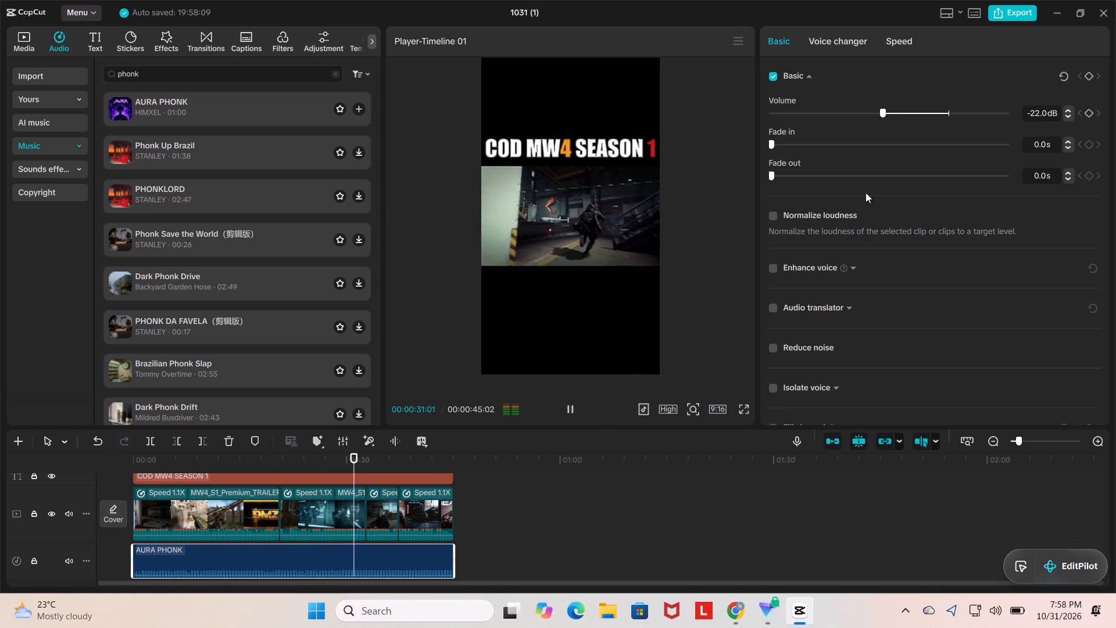
Set the AURA PHONK track's volume to -20.0 dB while the rest of the edit plays.
triple_click(1068, 108)
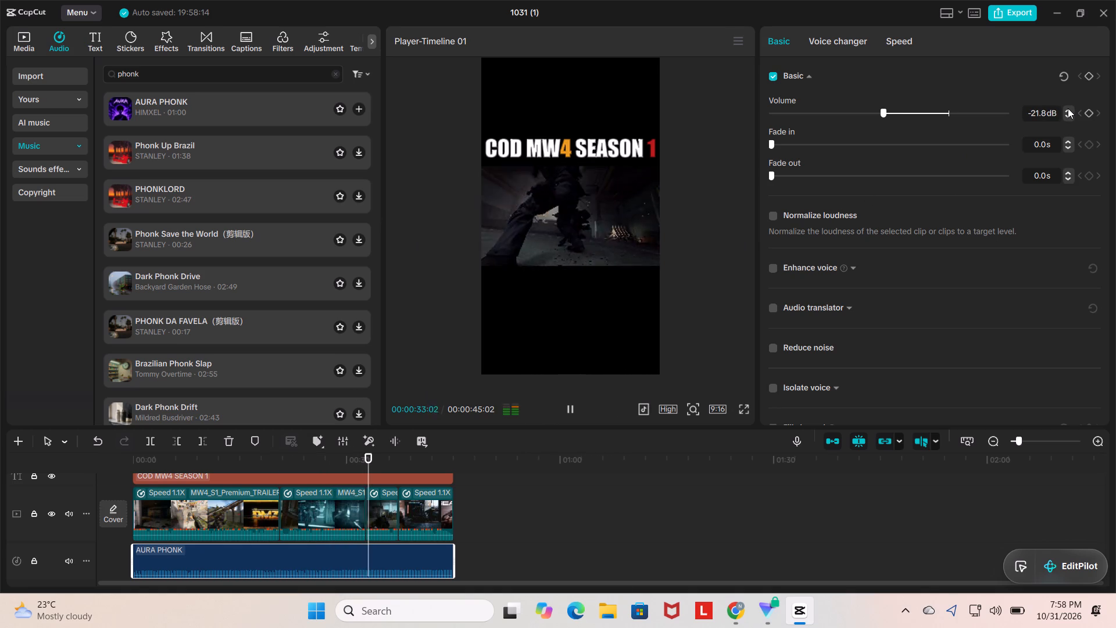
triple_click(1068, 108)
triple_click(1067, 109)
double_click(1067, 109)
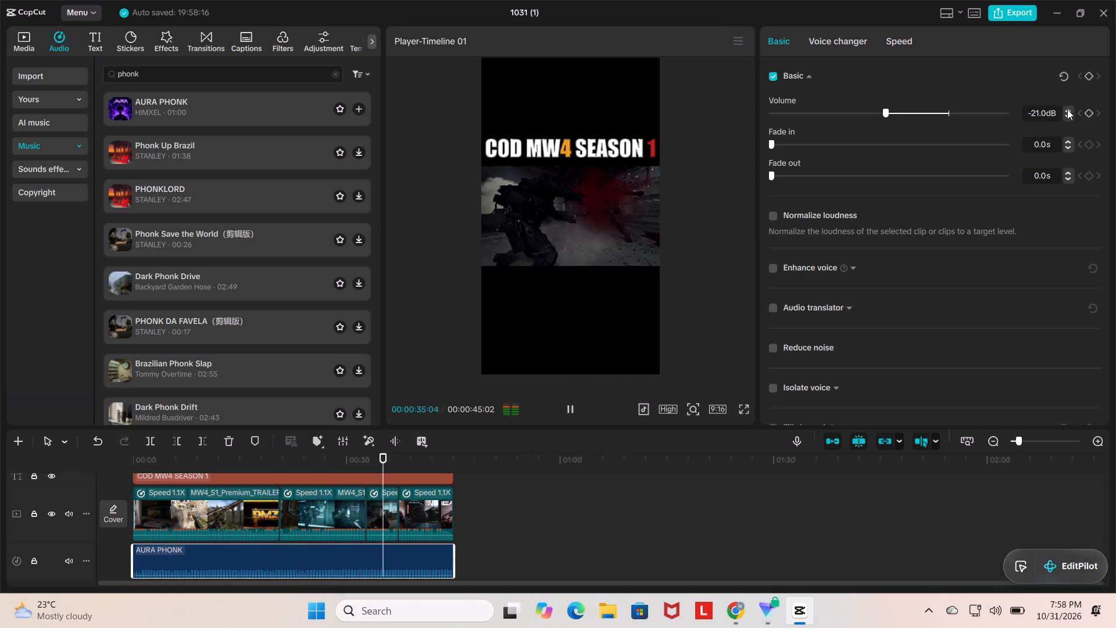
click(1067, 109)
triple_click(1067, 109)
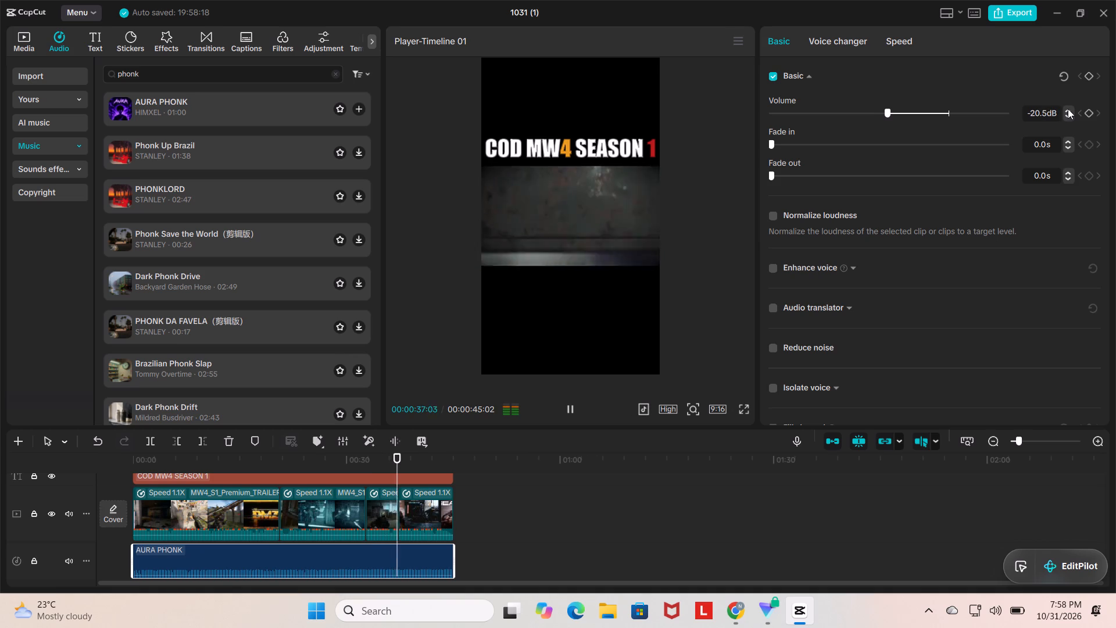
triple_click(1068, 109)
double_click(1068, 109)
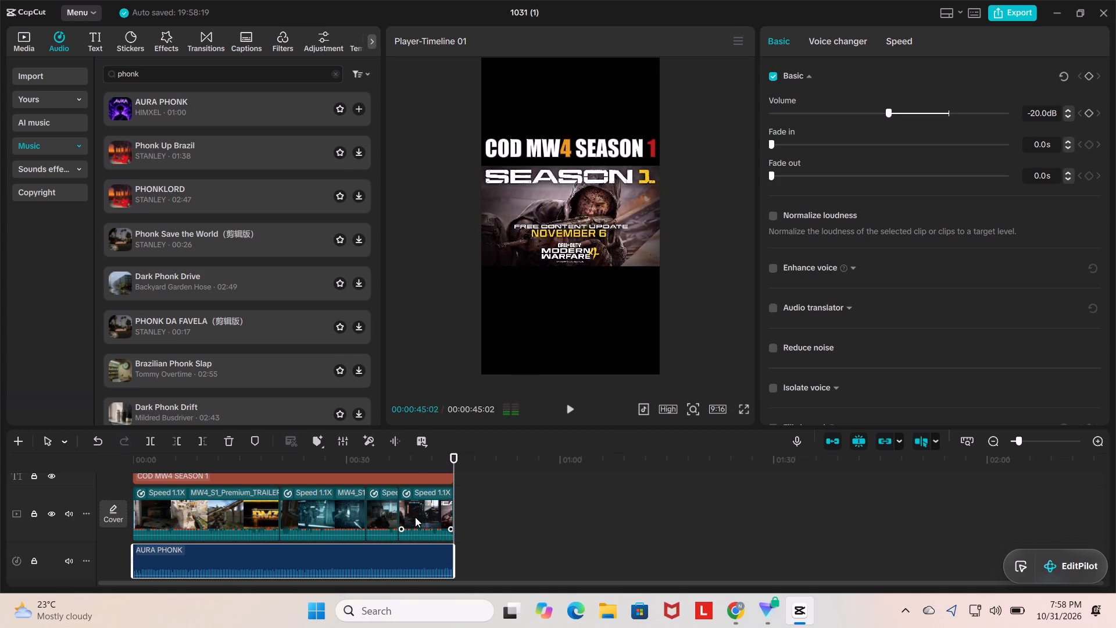
Lower the volume of the first trailer clip's own sound to -5.0 dB.
click(240, 516)
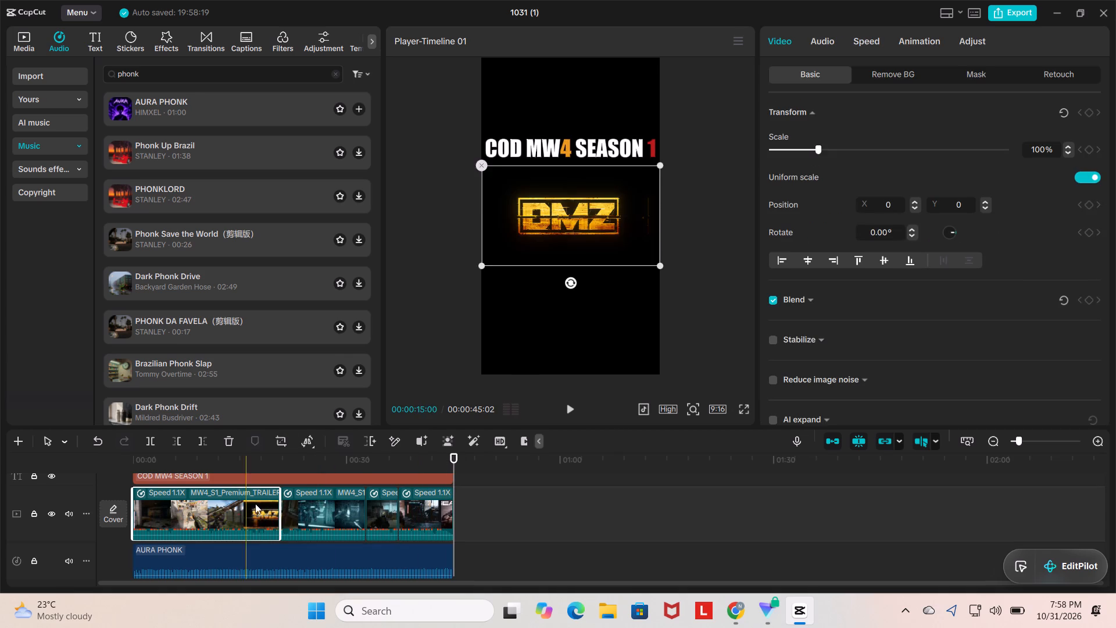
click(820, 37)
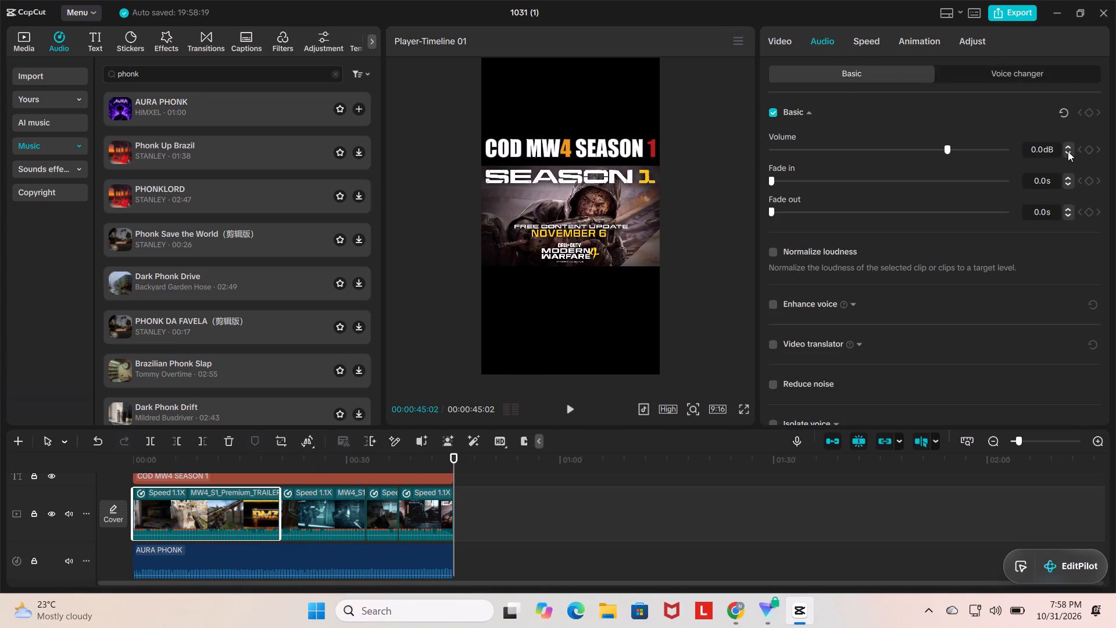
double_click(1068, 151)
click(1067, 150)
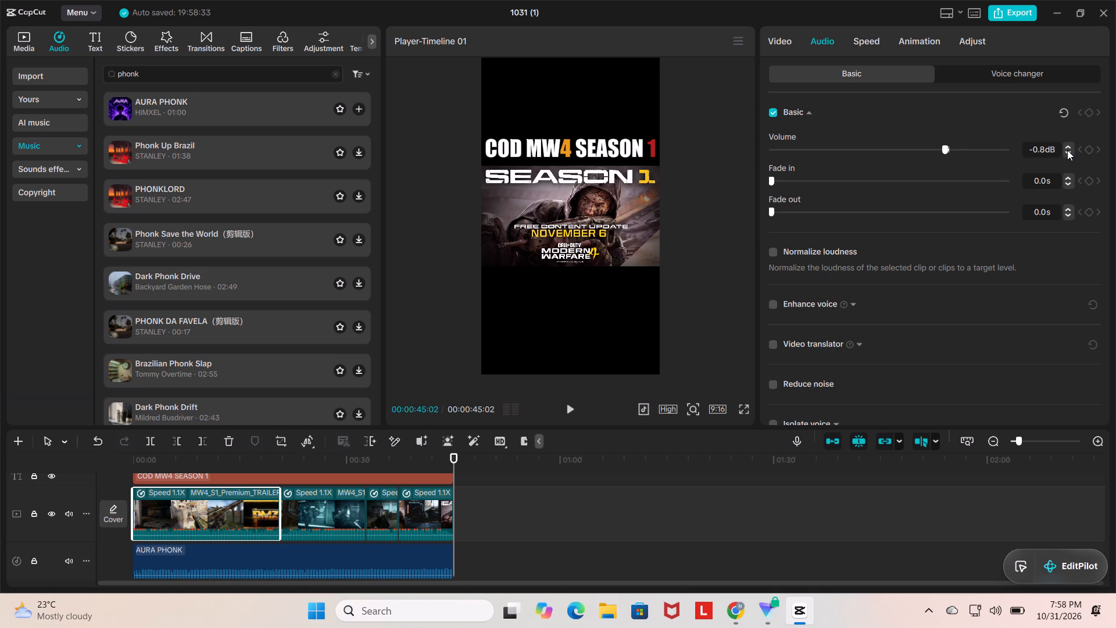
click(1067, 150)
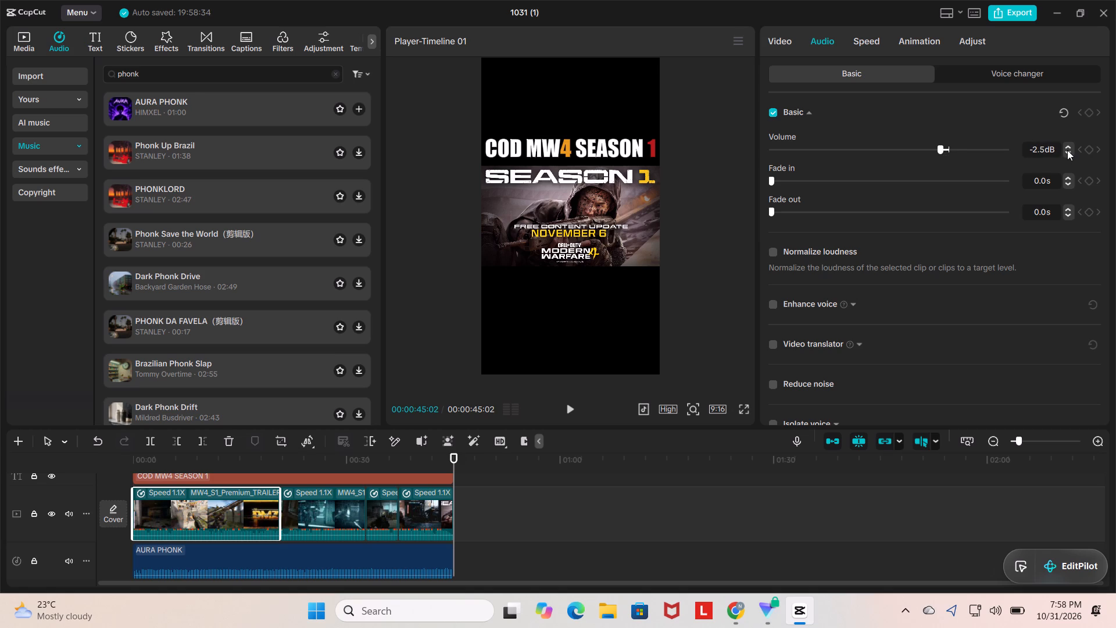
click(1067, 150)
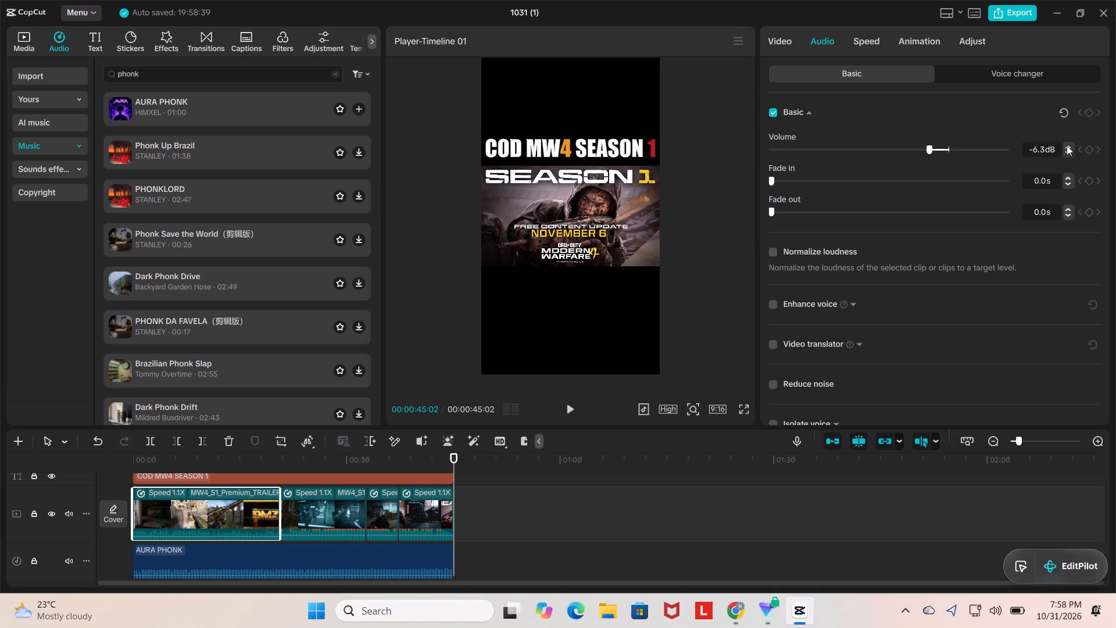
click(1067, 145)
click(1064, 146)
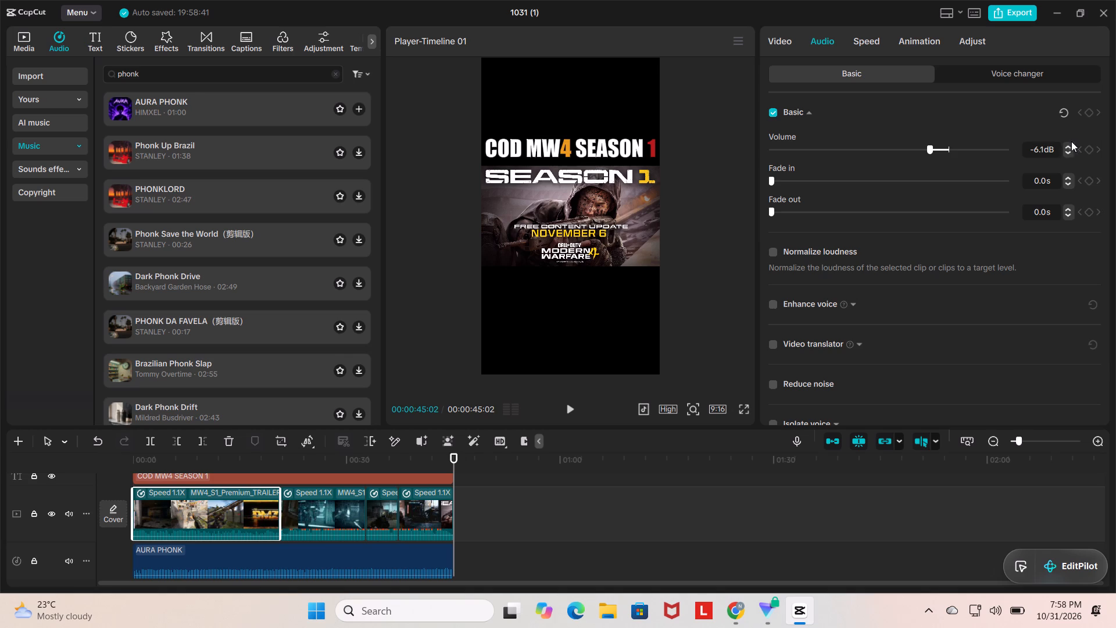
click(1065, 147)
click(1069, 144)
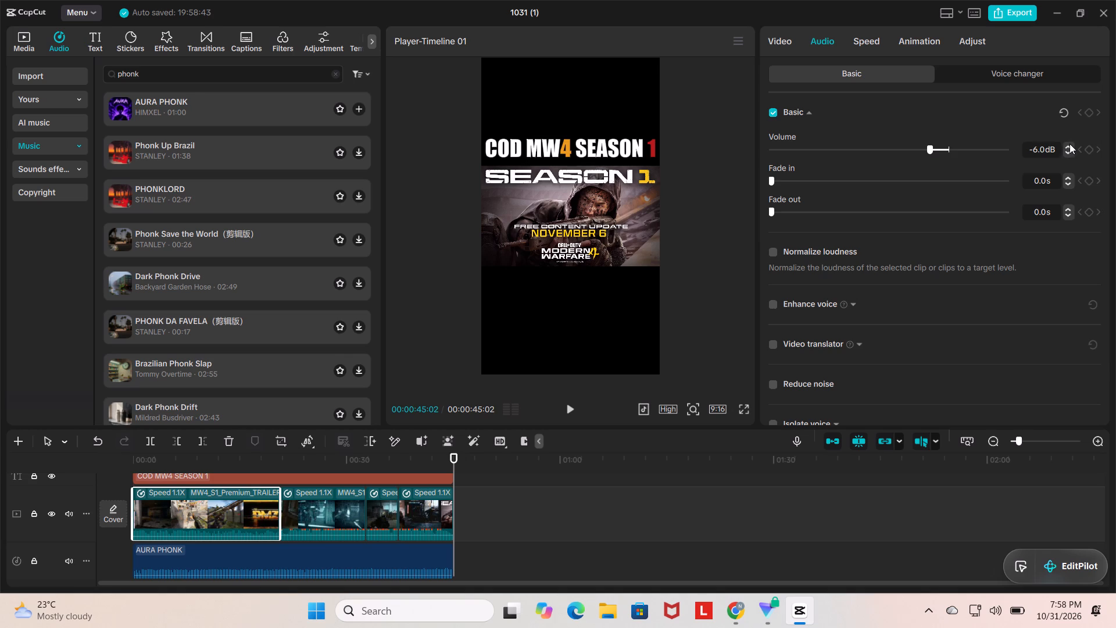
click(1069, 144)
click(1069, 144)
double_click(1065, 147)
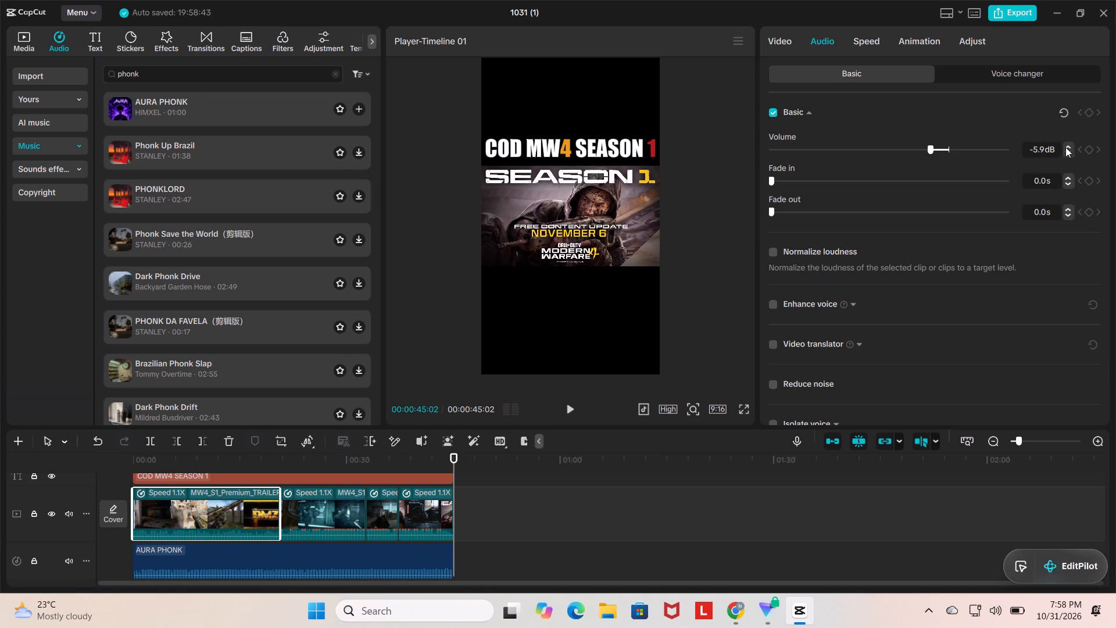
click(1067, 146)
triple_click(1069, 144)
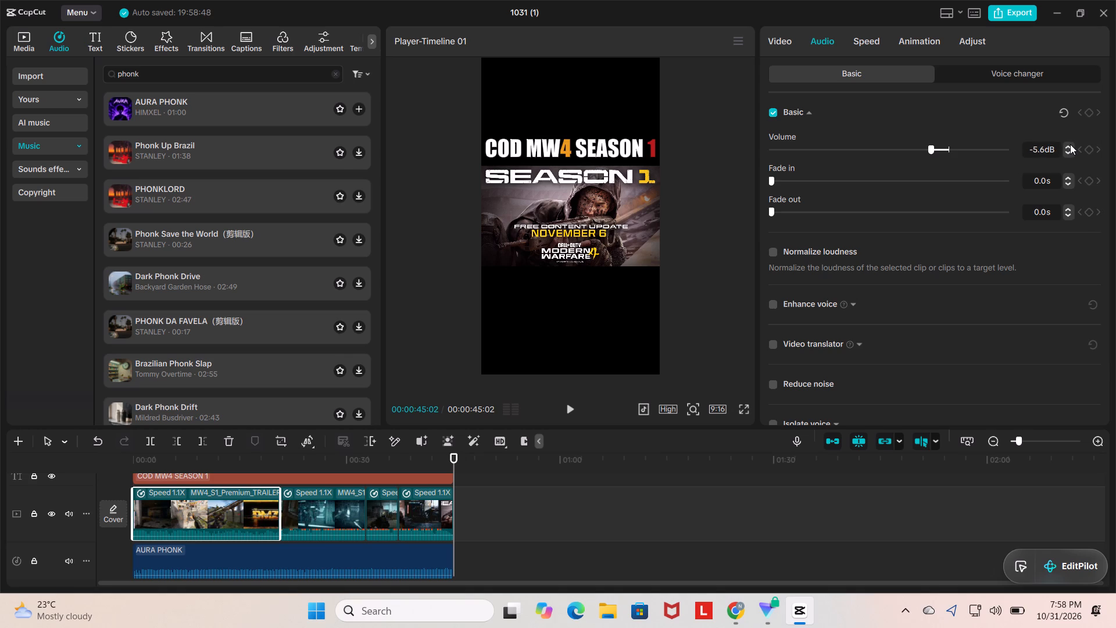
triple_click(1070, 144)
click(1069, 145)
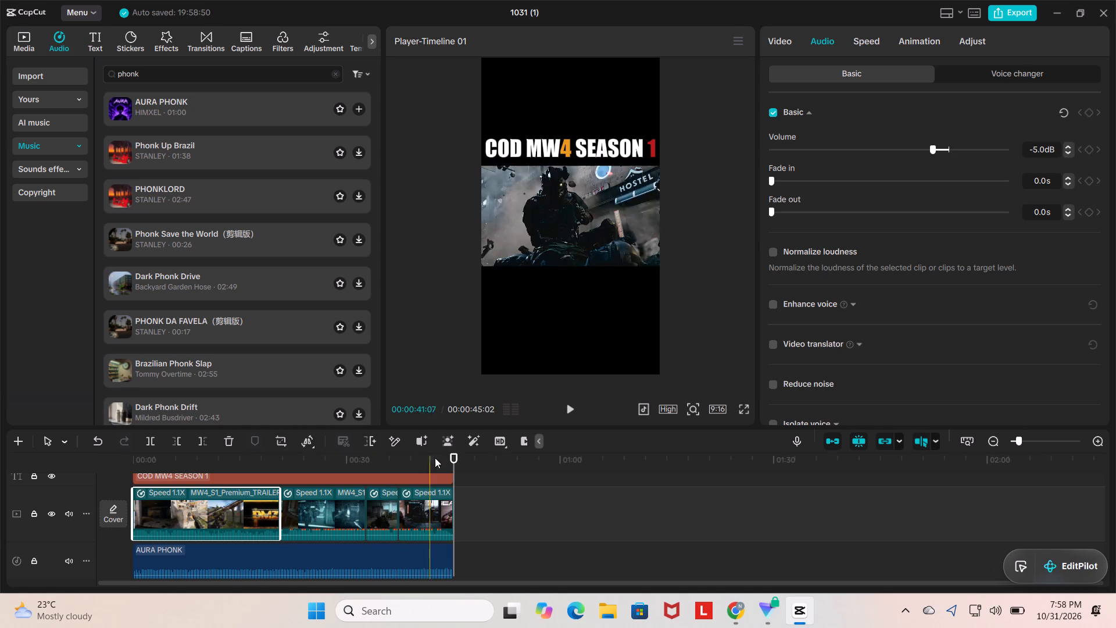
Play the opening seconds from the start of the timeline to check the first clip's sound against the music.
drag(452, 458, 85, 469)
key(space)
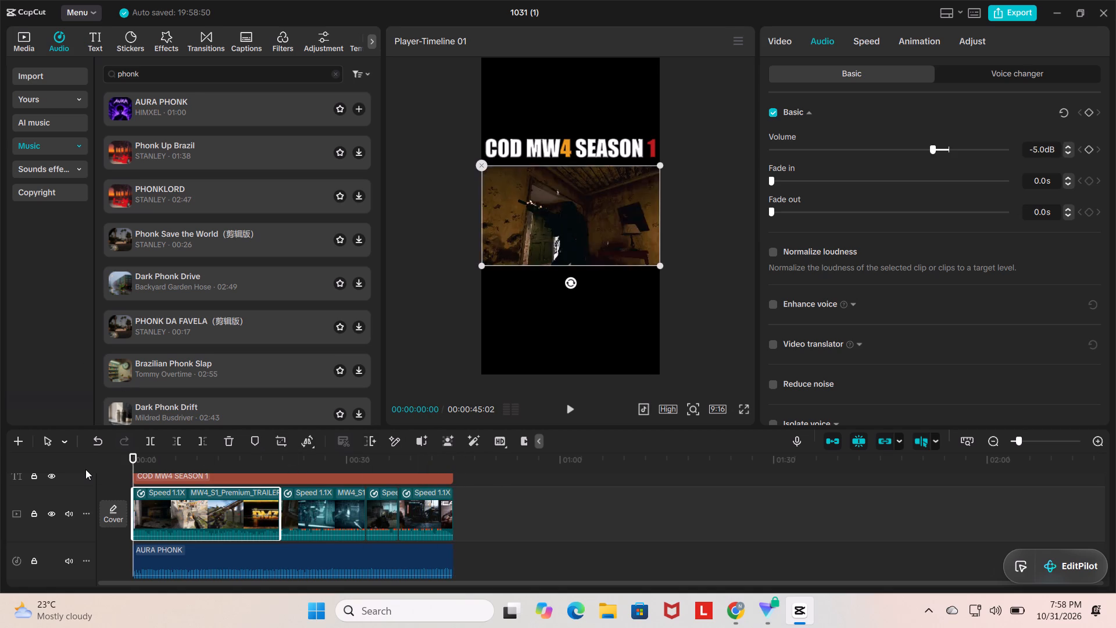
key(space)
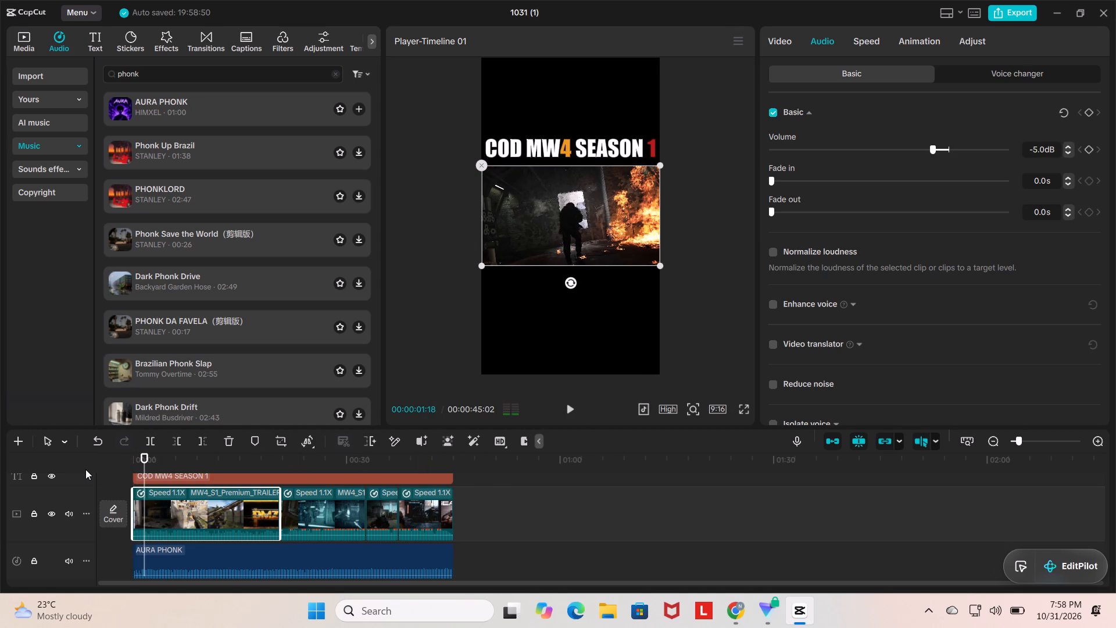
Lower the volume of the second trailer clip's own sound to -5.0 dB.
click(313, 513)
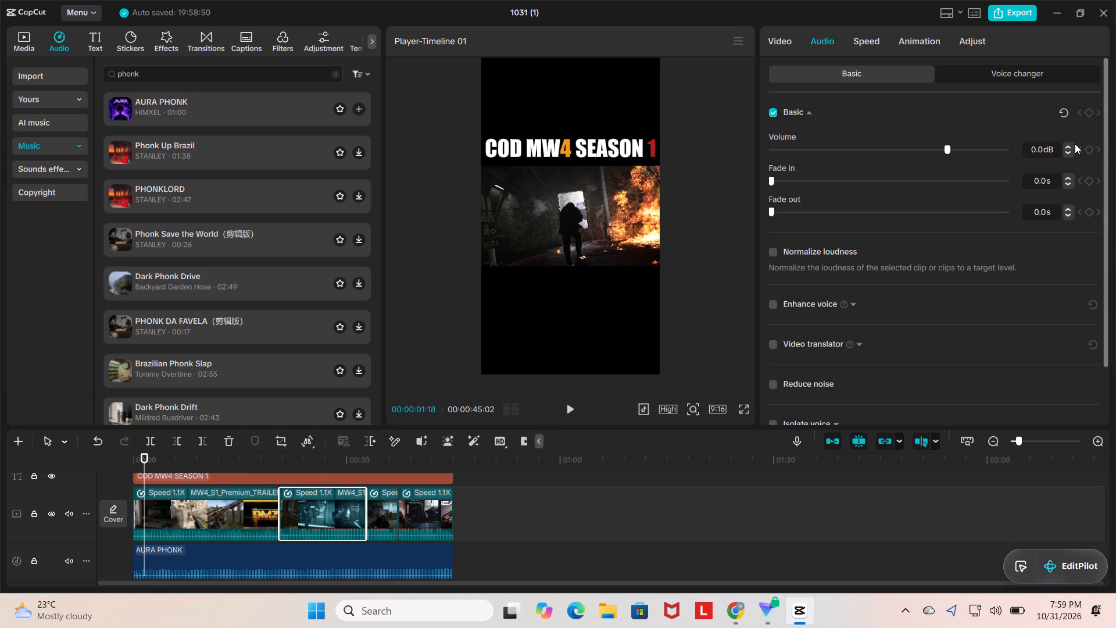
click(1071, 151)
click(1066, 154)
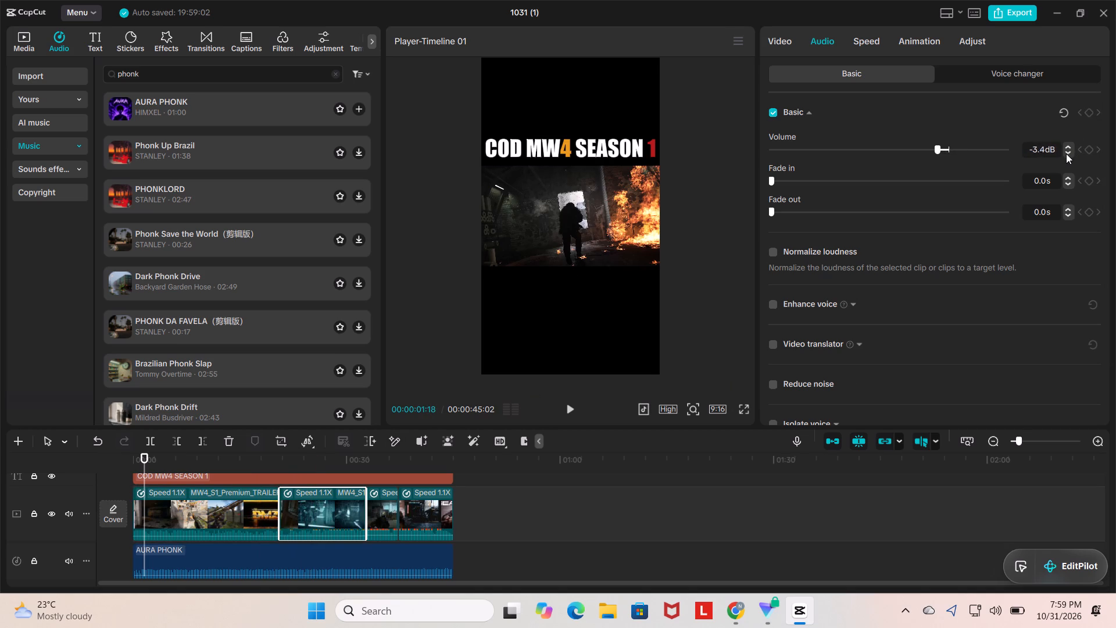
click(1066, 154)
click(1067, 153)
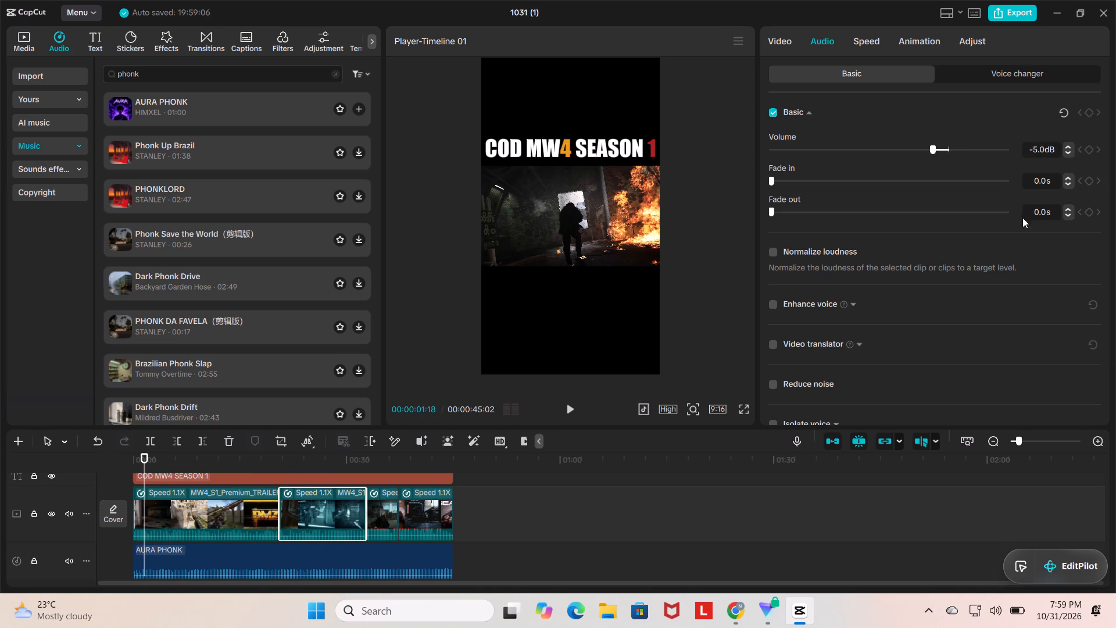
Raise the first trailer clip's own volume again and set the second clip's volume to 0.0 dB.
click(381, 513)
click(237, 505)
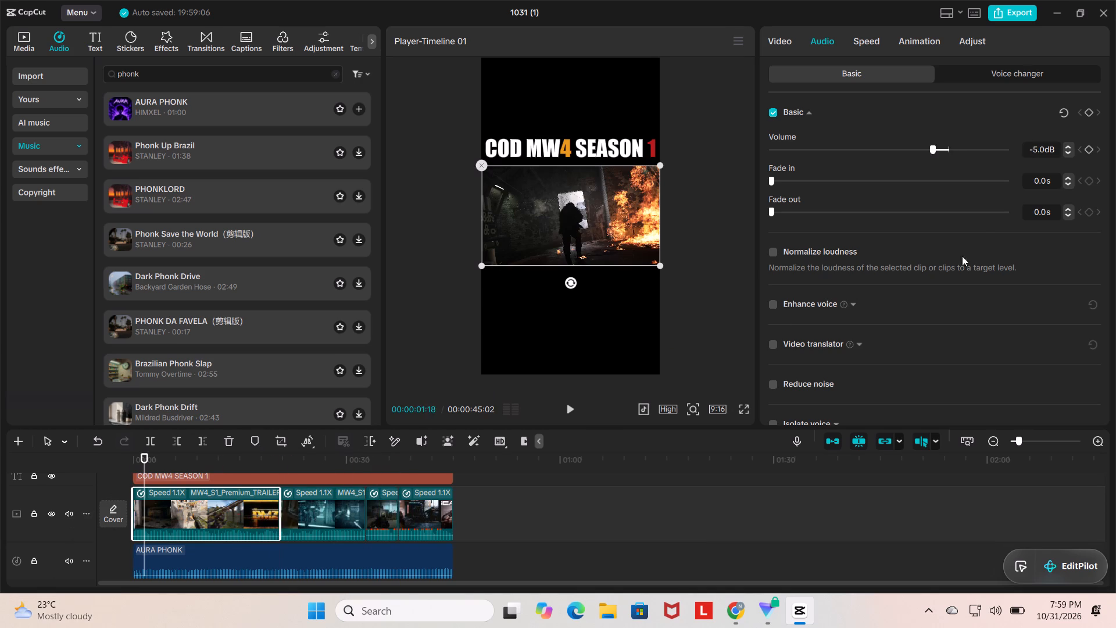
drag(935, 145, 942, 147)
click(330, 502)
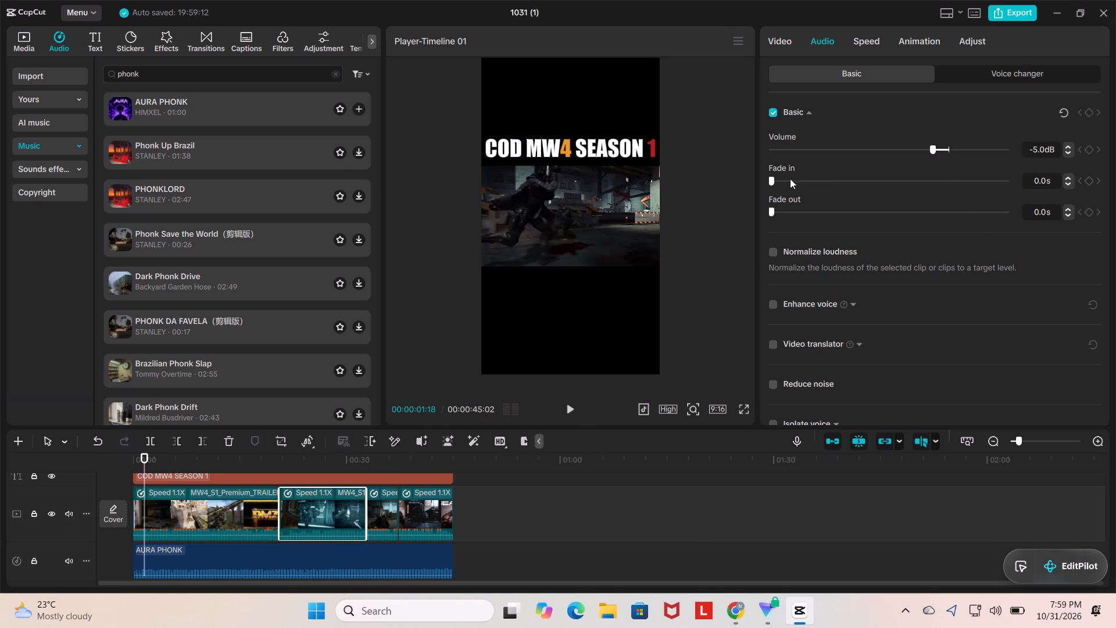
drag(928, 149, 943, 148)
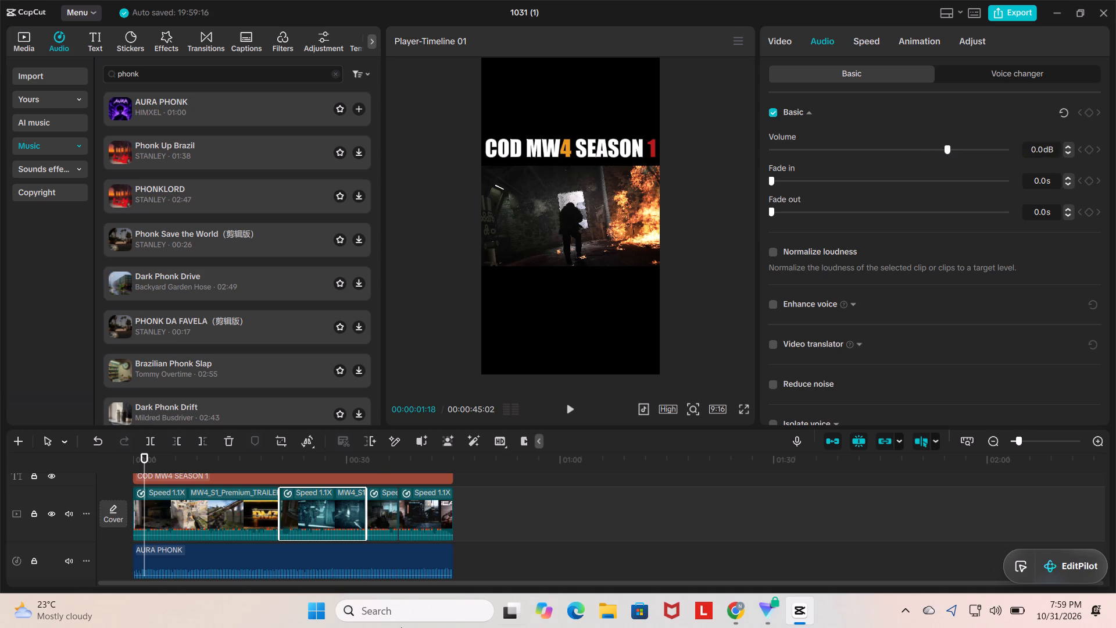
Set the AURA PHONK track's volume to -22.0 dB and deselect the track.
click(360, 561)
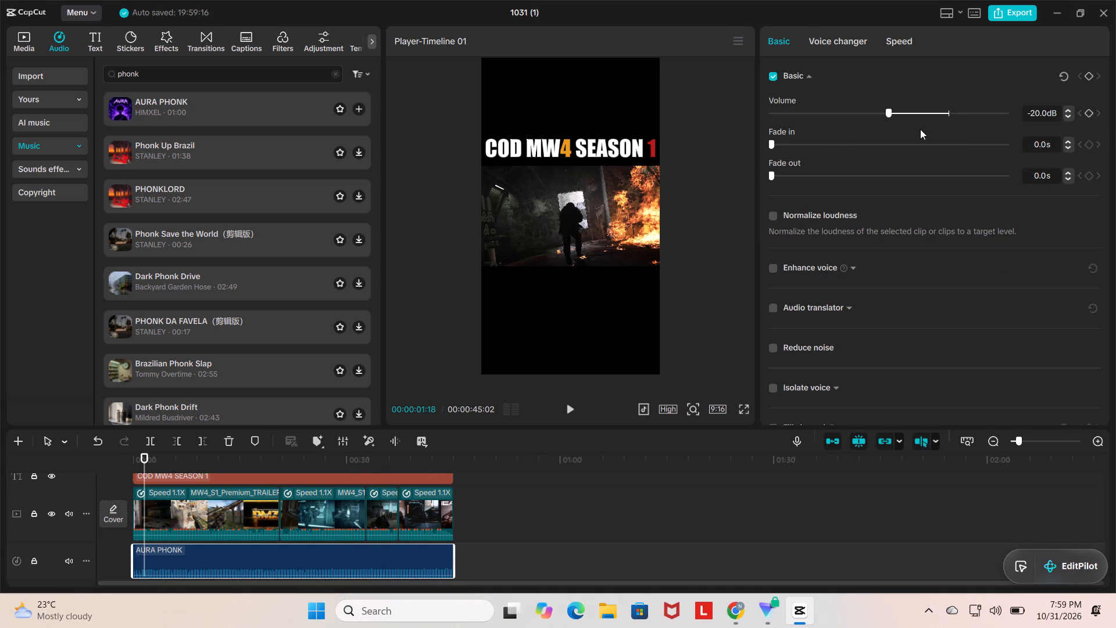
click(1070, 113)
click(1068, 110)
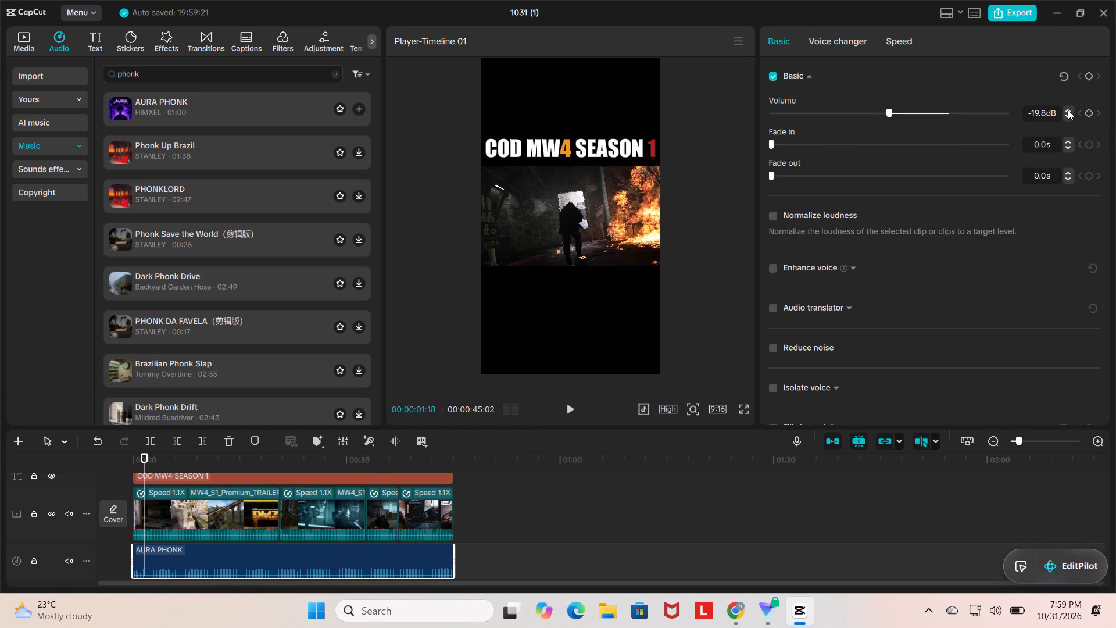
click(1071, 107)
click(1069, 109)
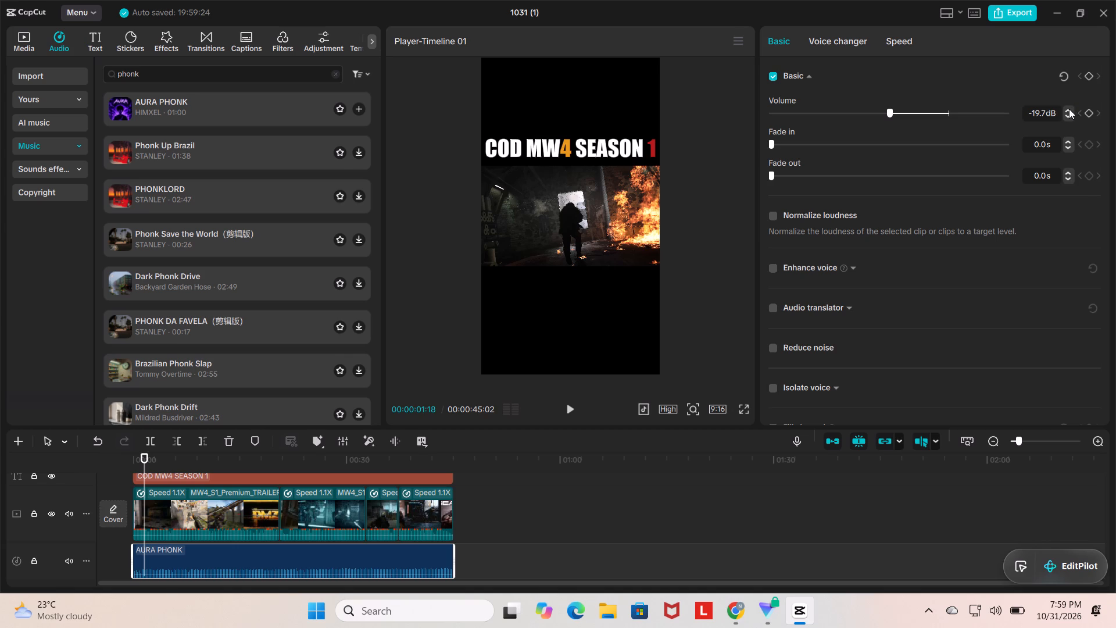
triple_click(1067, 116)
triple_click(1067, 116)
double_click(1067, 116)
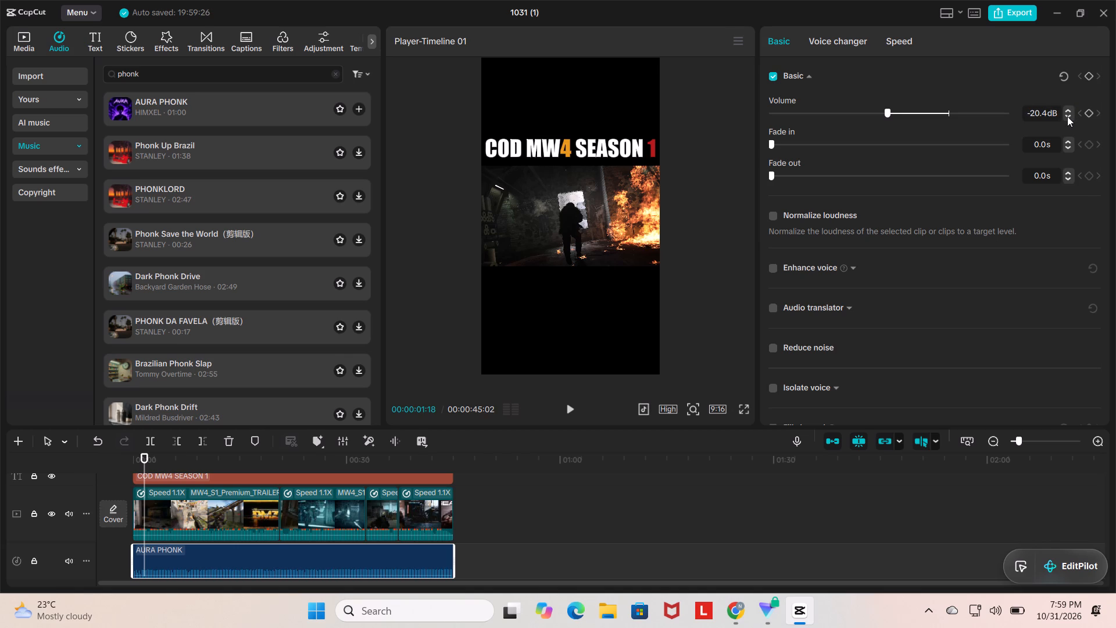
triple_click(1067, 116)
triple_click(1067, 116)
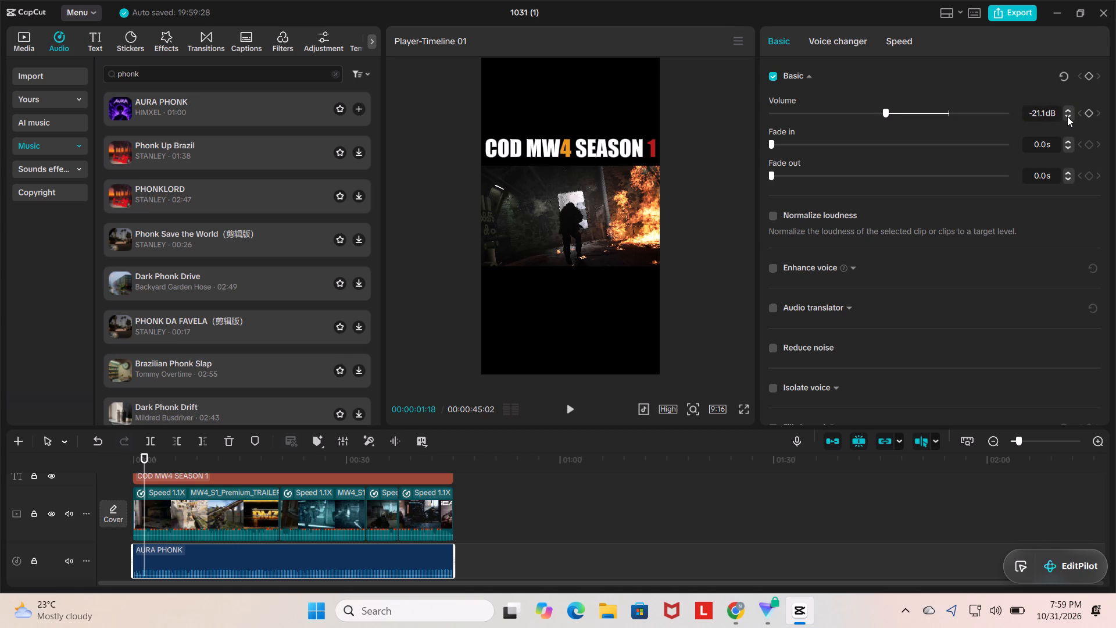
triple_click(1067, 116)
triple_click(1067, 116)
triple_click(1067, 116)
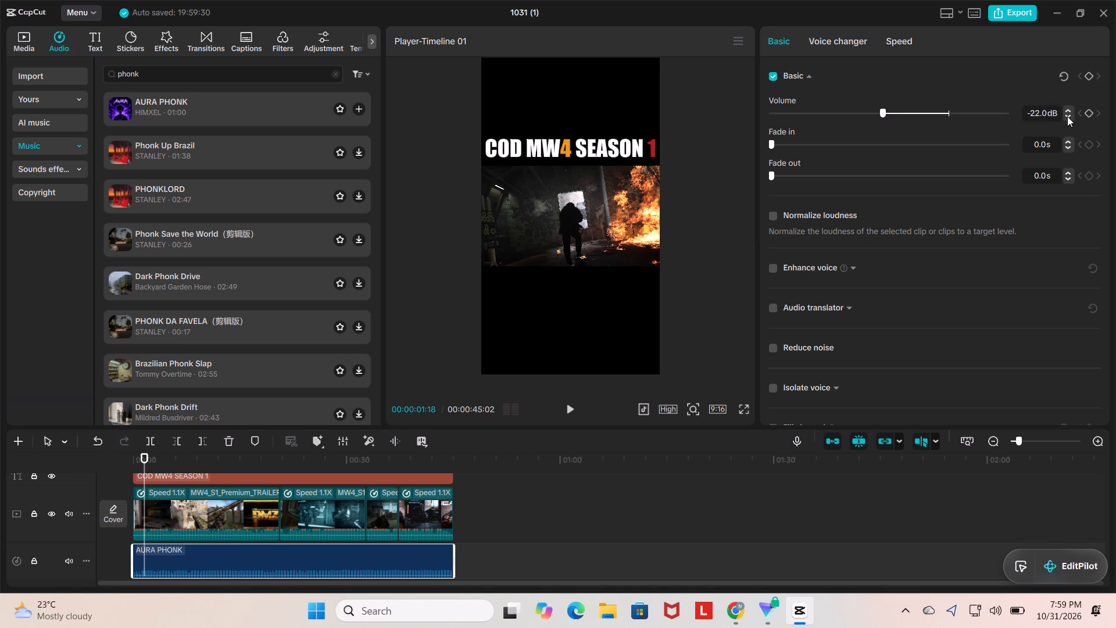
triple_click(1067, 116)
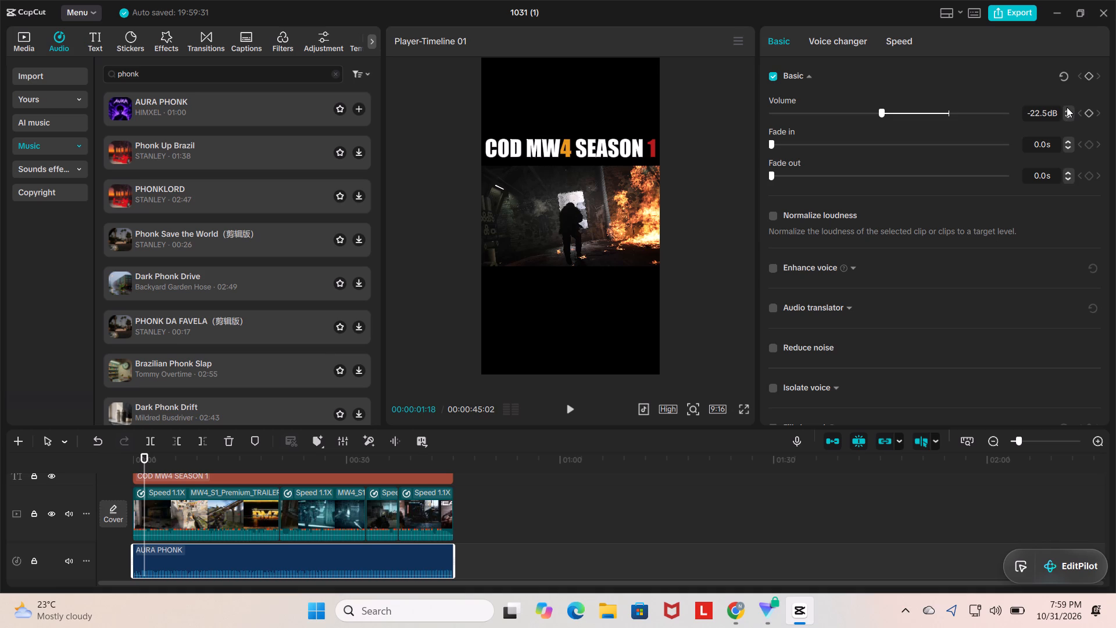
triple_click(1067, 107)
click(1067, 107)
click(1068, 107)
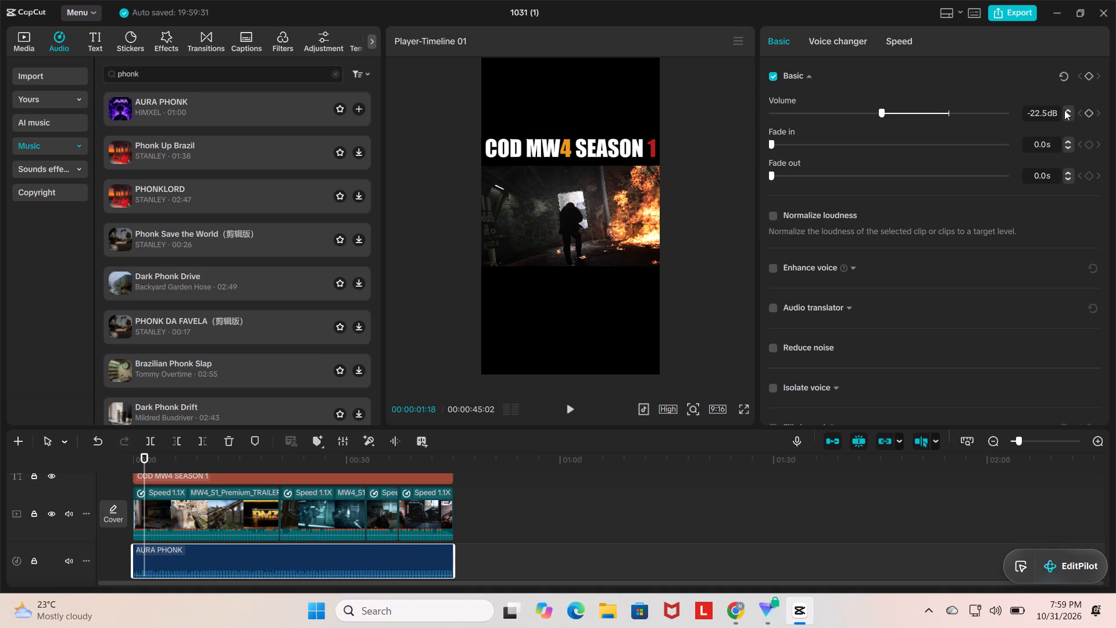
triple_click(1067, 108)
double_click(1067, 108)
click(675, 198)
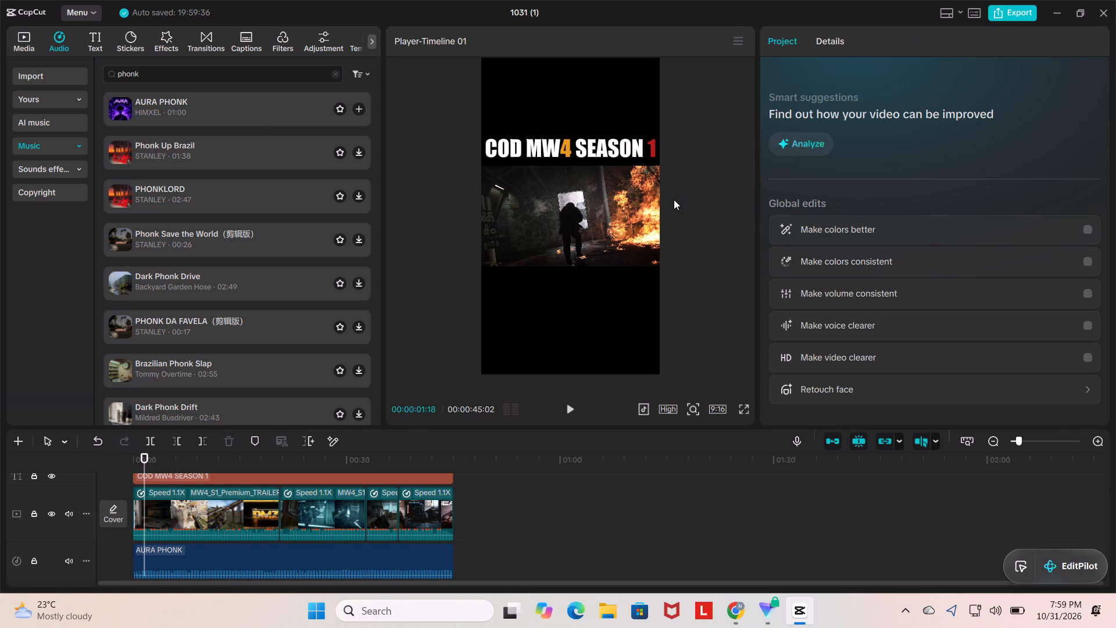
Export the video as 1031 (1) in 2K, higher bit rate, HEVC, mp4 at 30fps, without sharing it.
click(1001, 13)
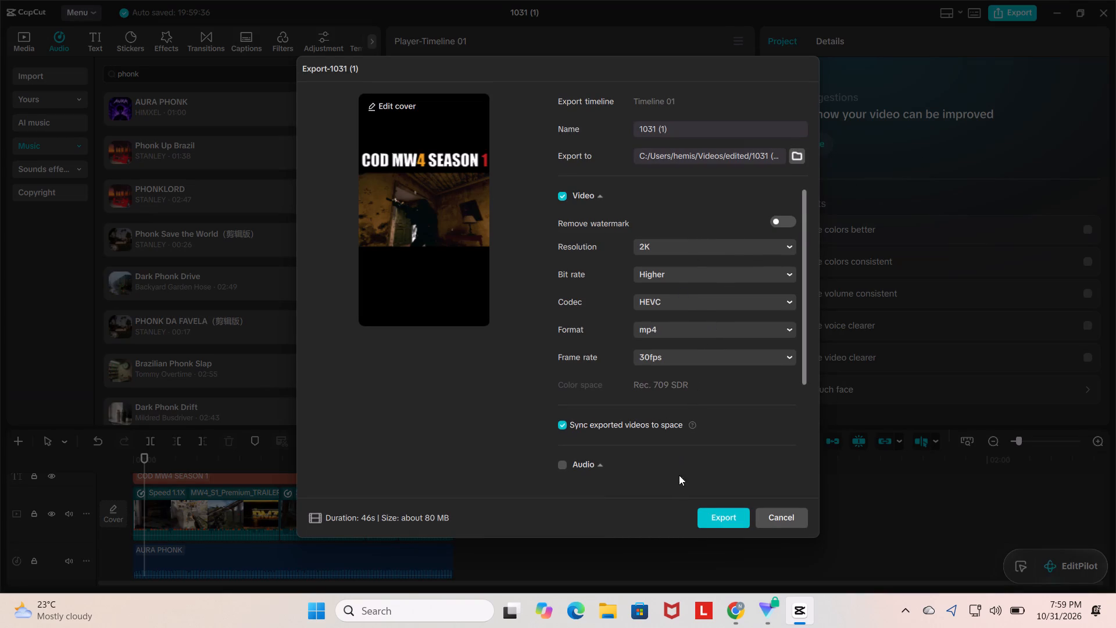
click(735, 522)
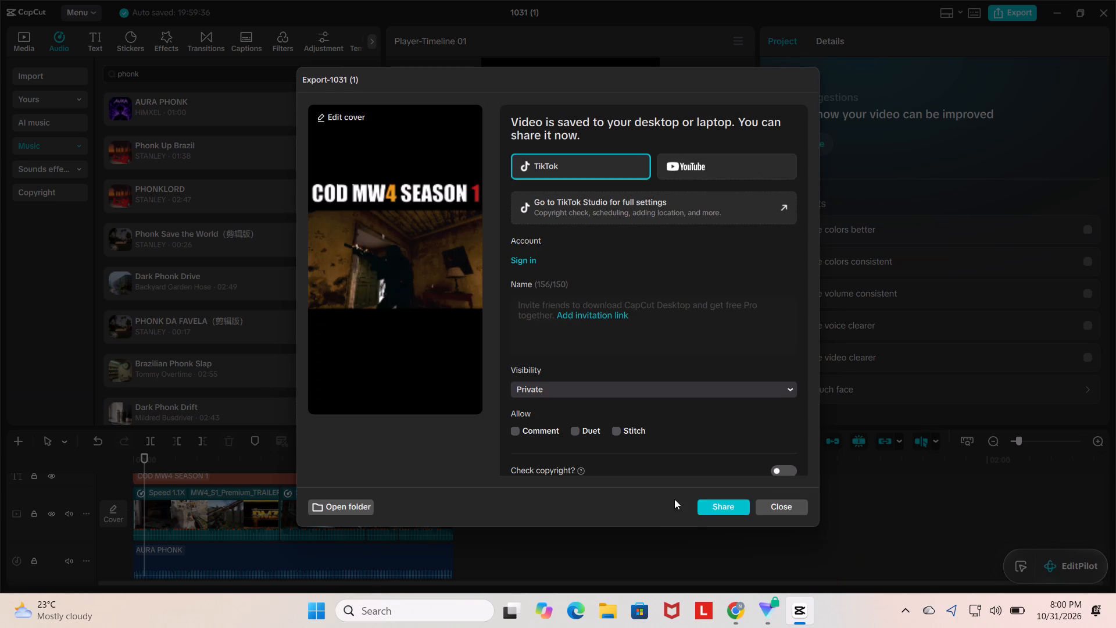
click(785, 501)
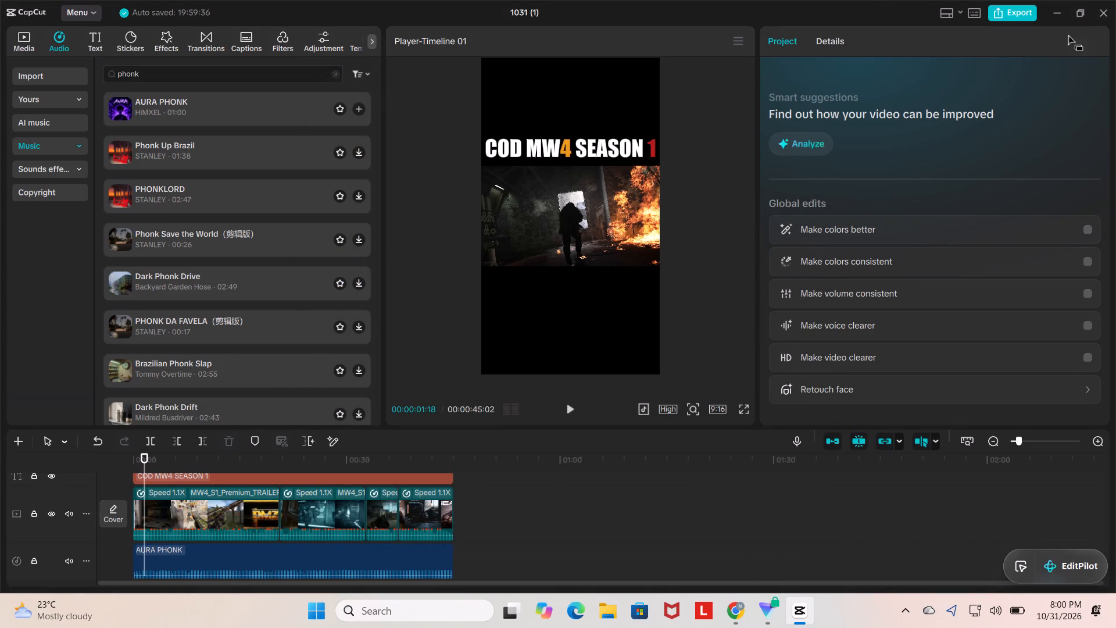
Close the editing project, Proton VPN and the Chrome browser.
click(1112, 9)
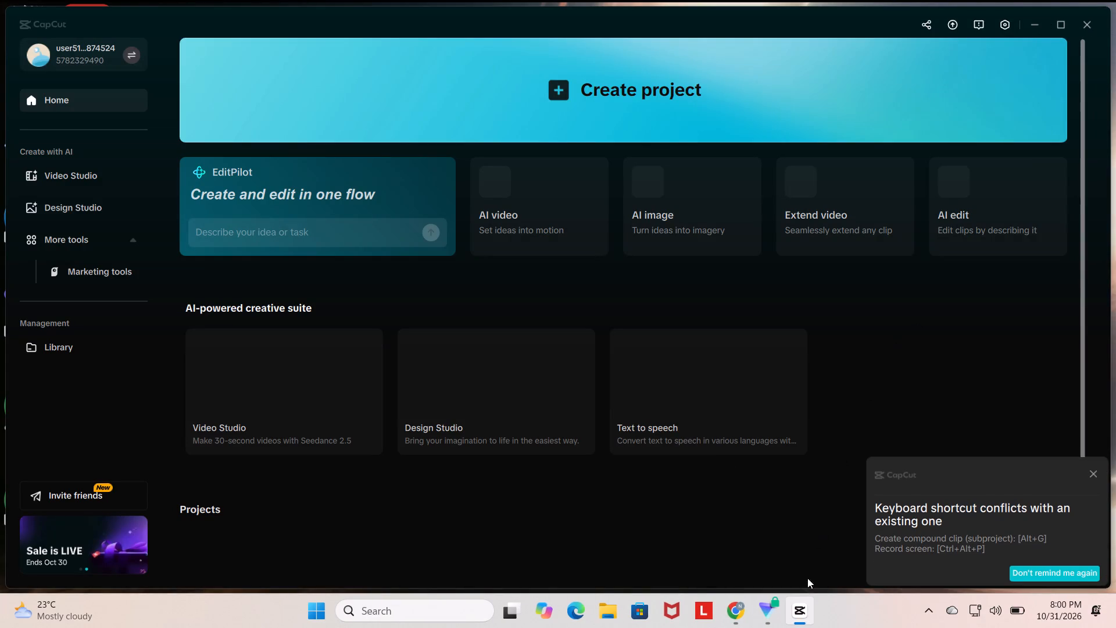
click(803, 611)
click(773, 618)
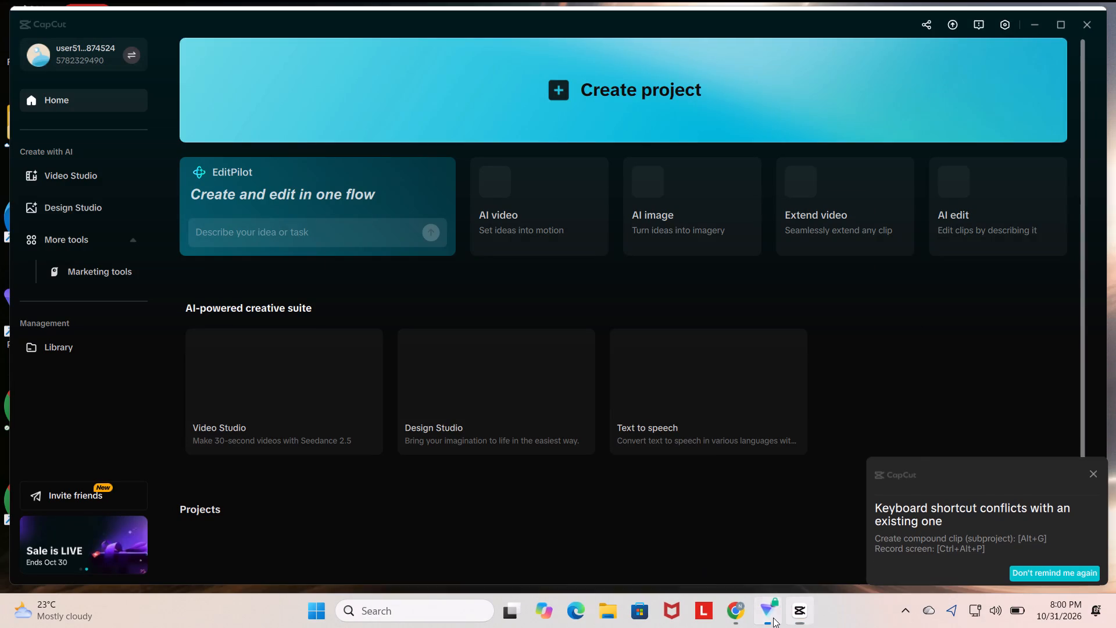
click(917, 70)
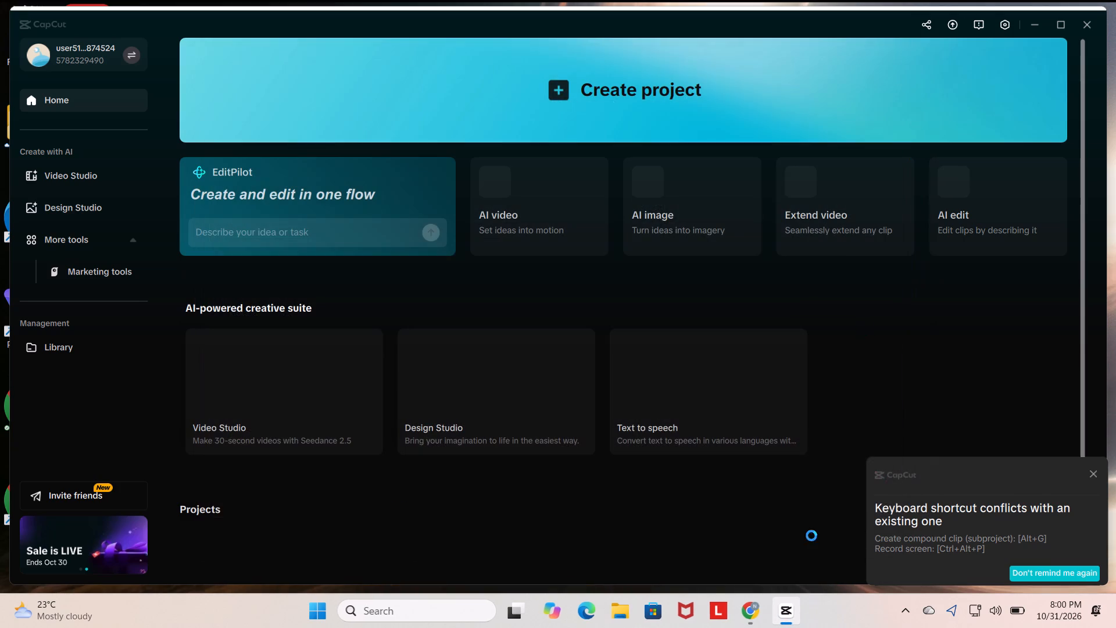
click(747, 609)
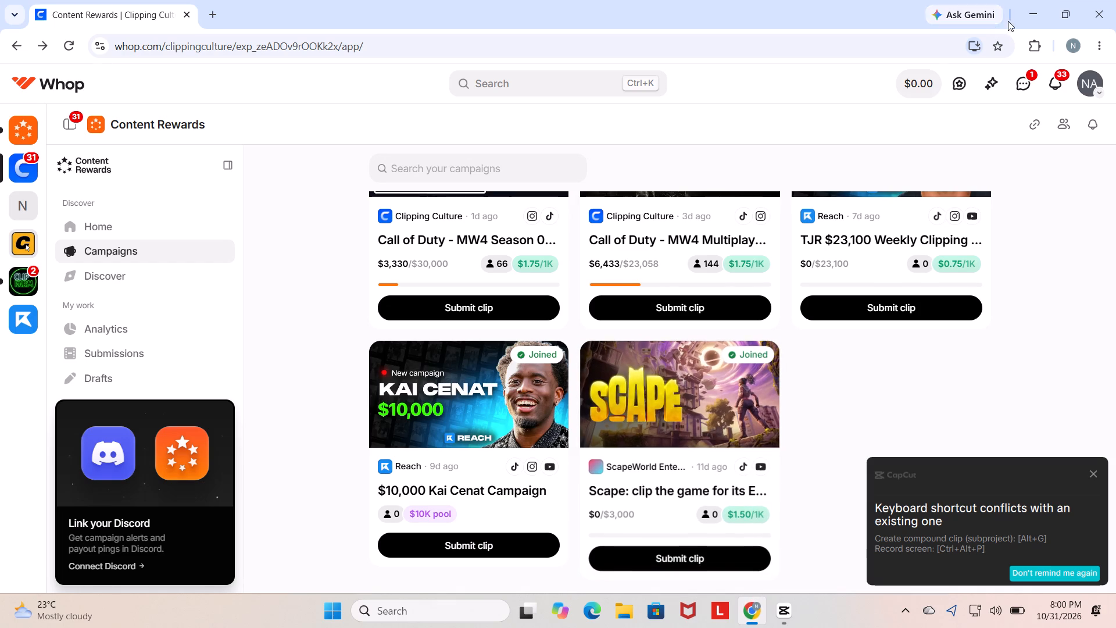
click(1090, 10)
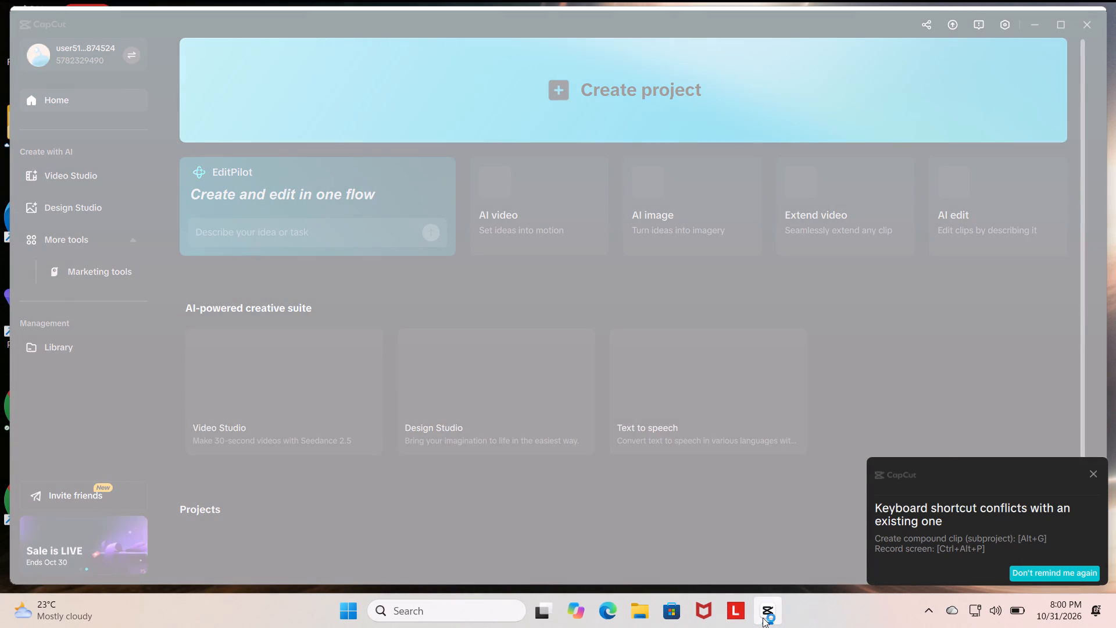
Clear the remaining CapCut home window from the desktop.
click(763, 618)
click(770, 615)
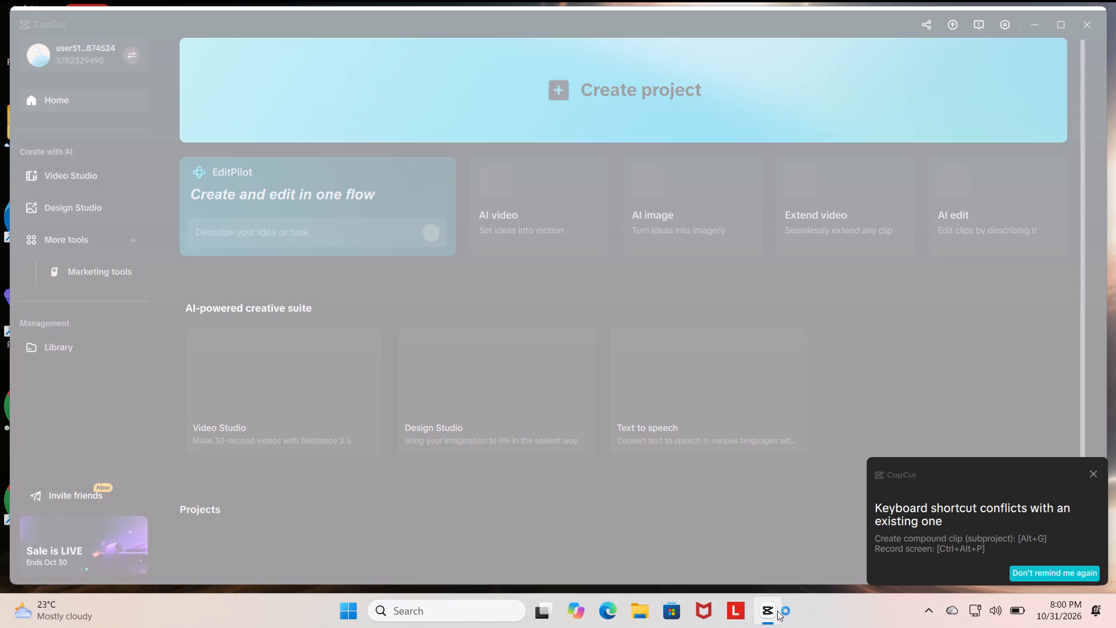
click(775, 613)
right_click(775, 613)
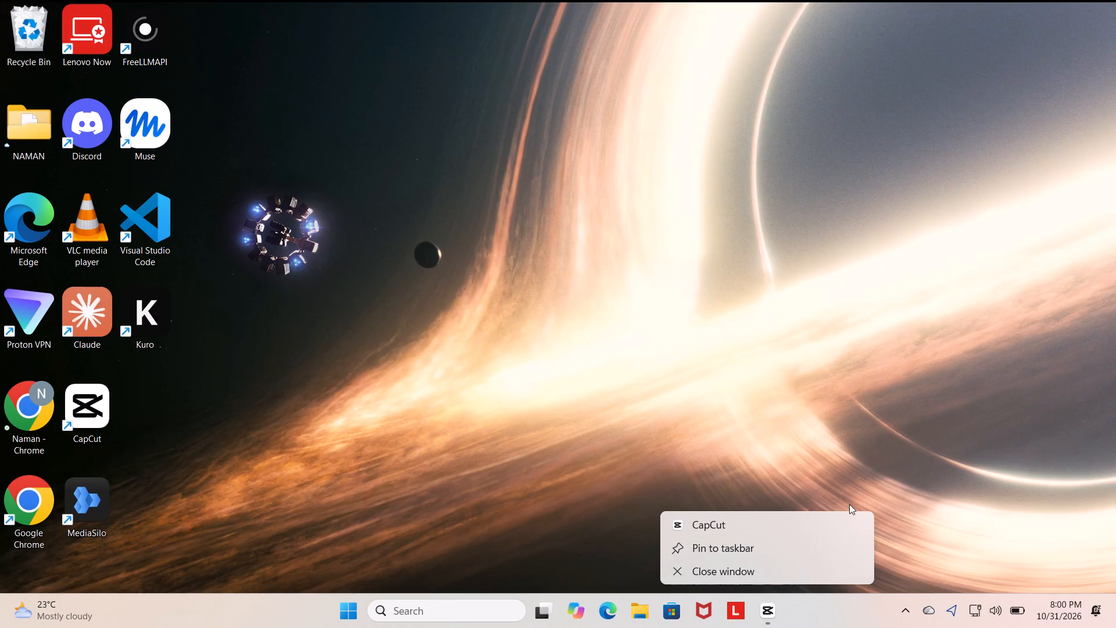
click(795, 478)
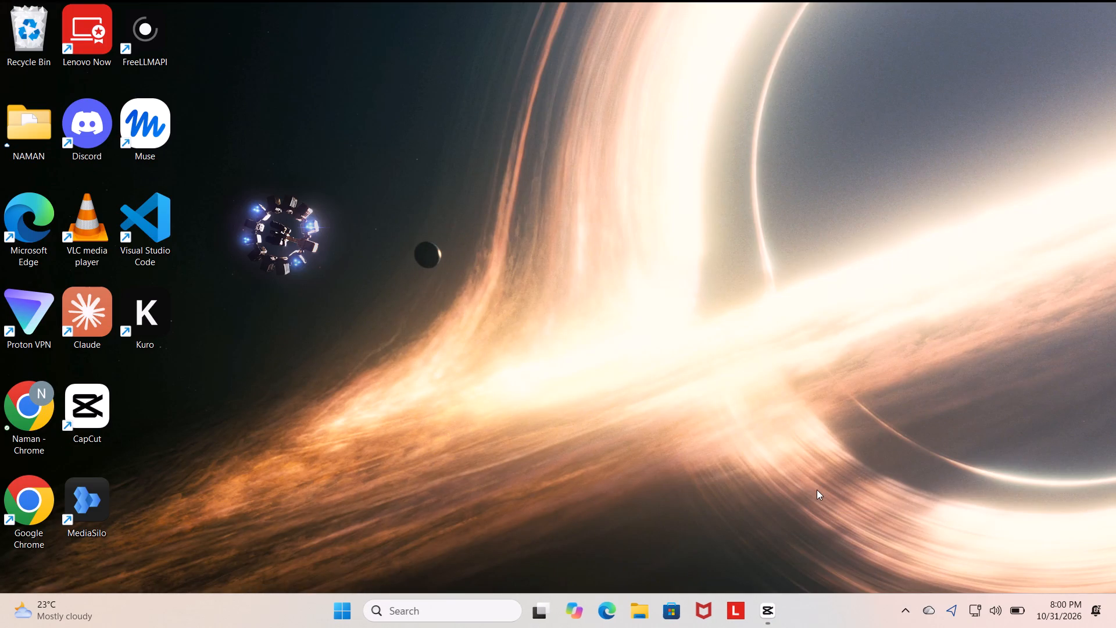
Bring up the Windows shut-down dialog from the desktop.
key(alt+F4)
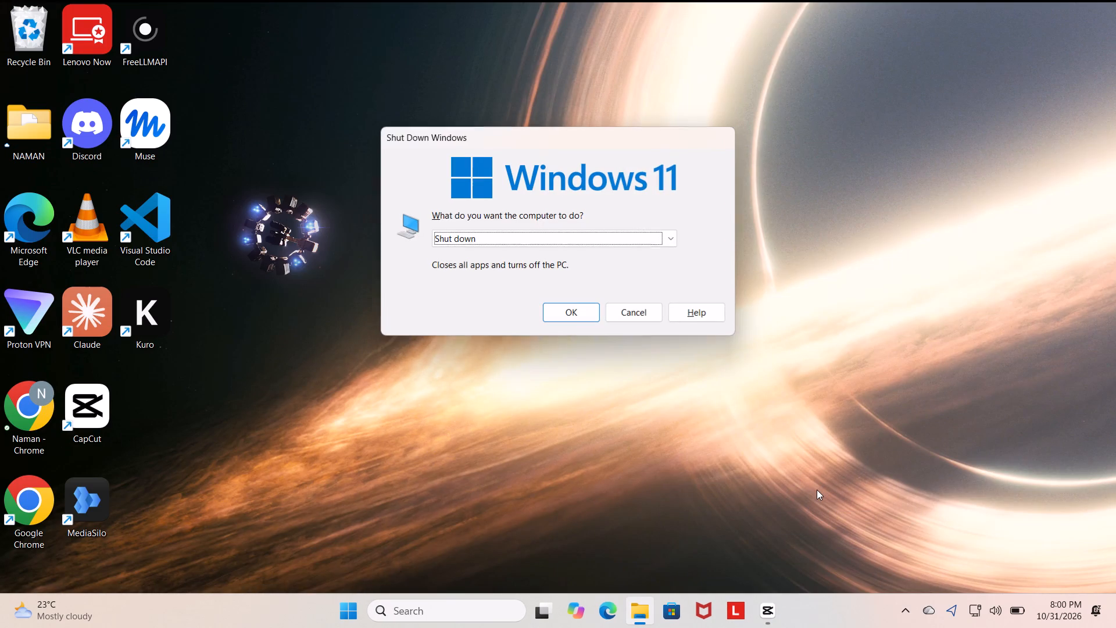